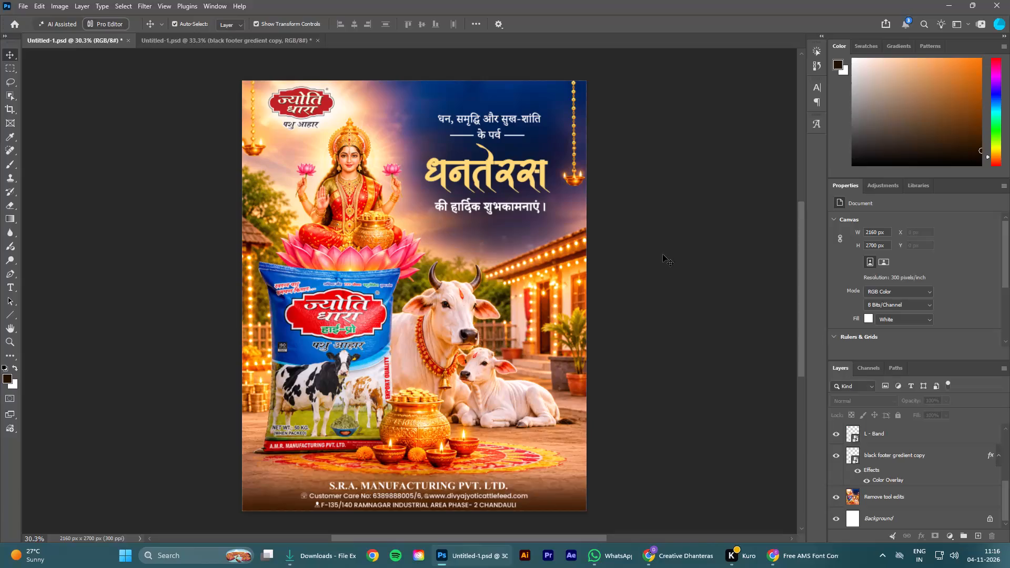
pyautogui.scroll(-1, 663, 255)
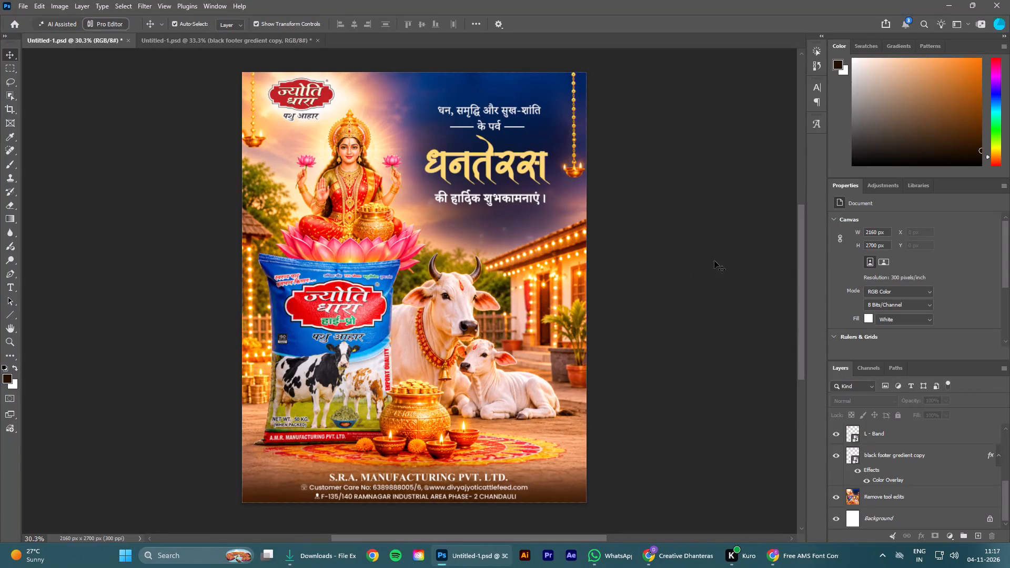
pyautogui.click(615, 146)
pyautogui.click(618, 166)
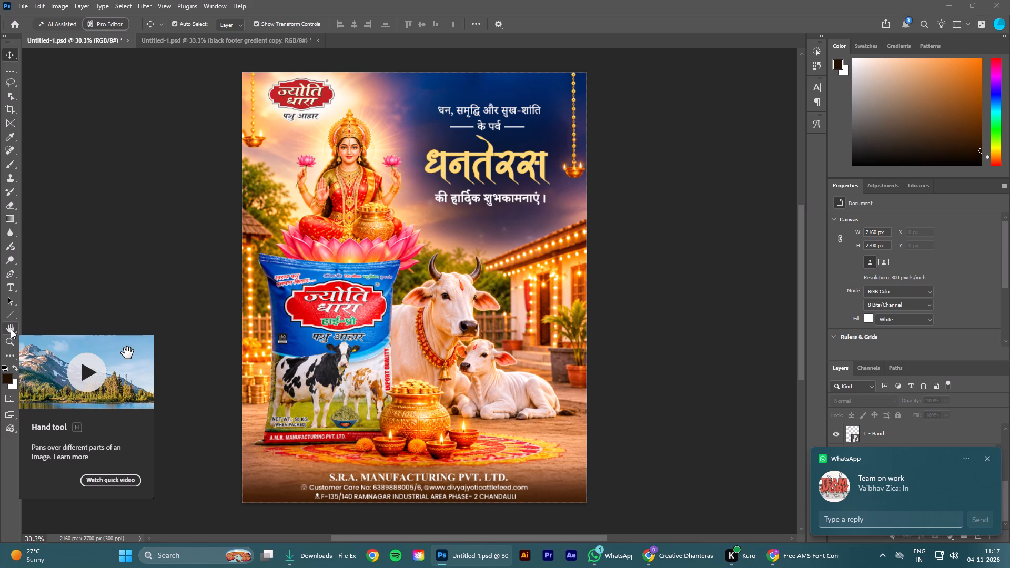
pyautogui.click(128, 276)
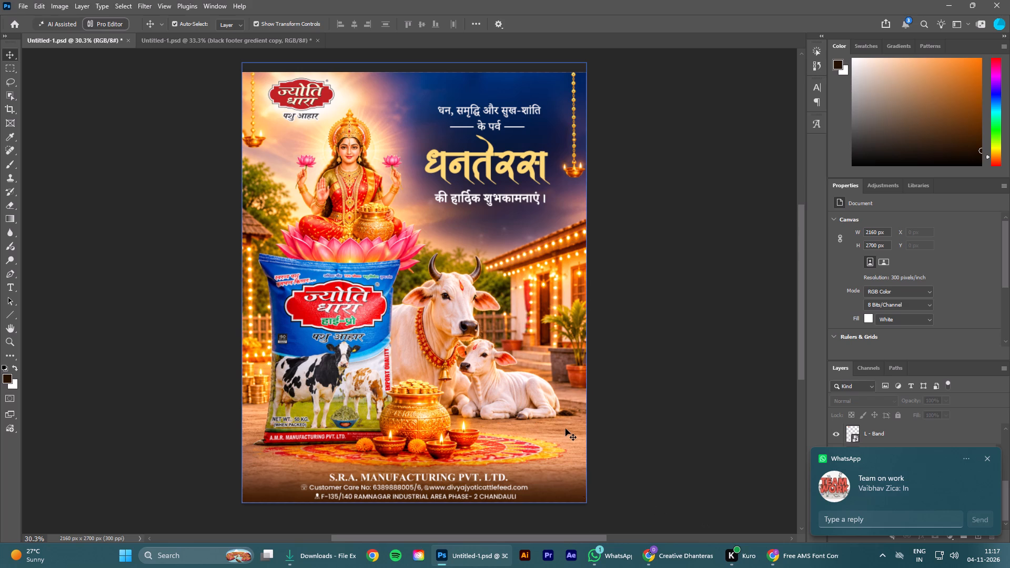
# Launch After Effects while keeping the Dhanteras poster open in Photoshop.
pyautogui.click(572, 556)
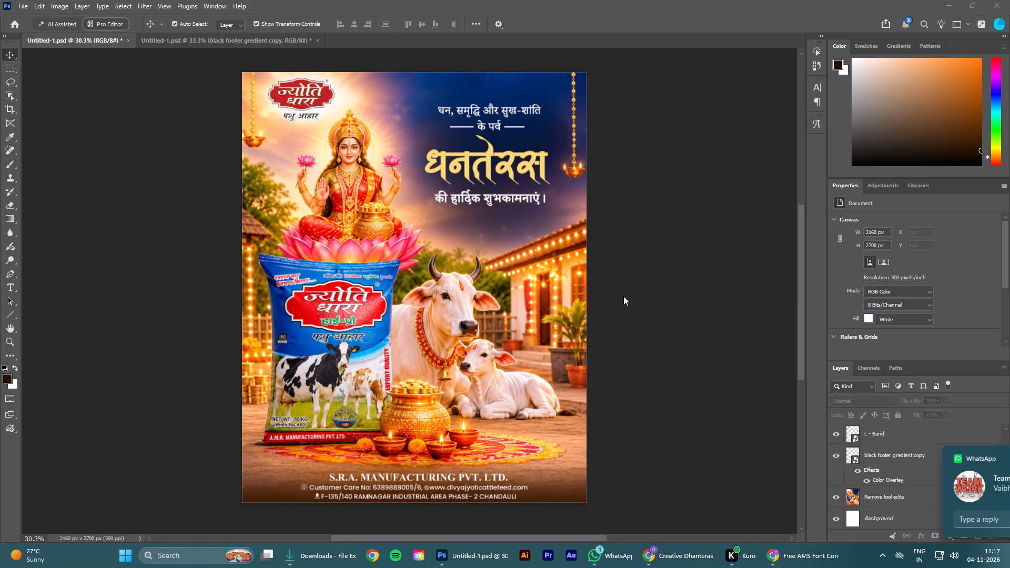
pyautogui.click(608, 339)
pyautogui.click(607, 333)
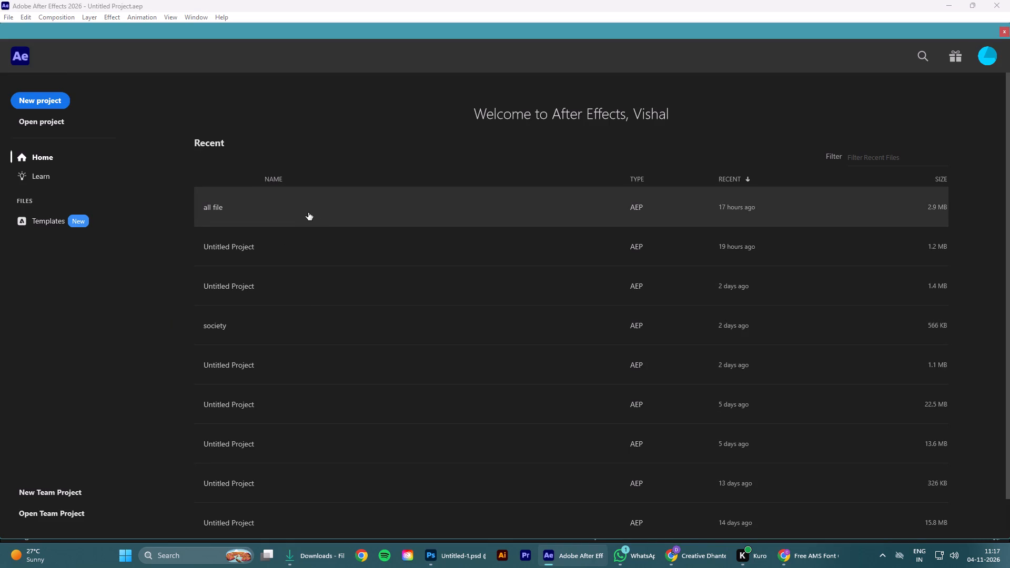
# Open the recent project "all file".
pyautogui.click(290, 215)
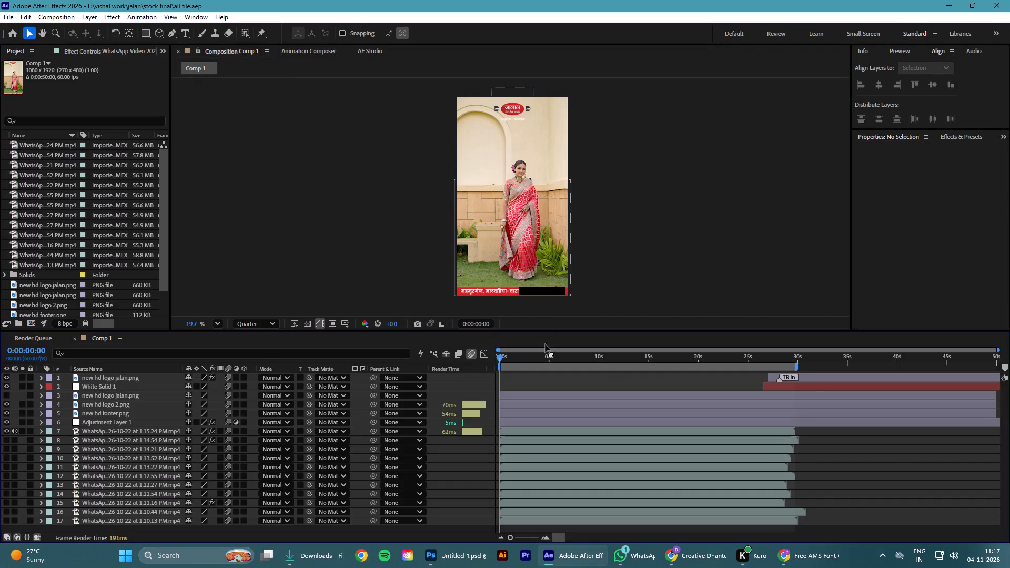
# Check early frames of the Comp 1 timeline and return the playhead to 0:00:00:00.
pyautogui.click(533, 358)
pyautogui.moveTo(537, 357); pyautogui.dragTo(418, 371)
pyautogui.click(525, 358)
pyautogui.moveTo(527, 360); pyautogui.dragTo(371, 388)
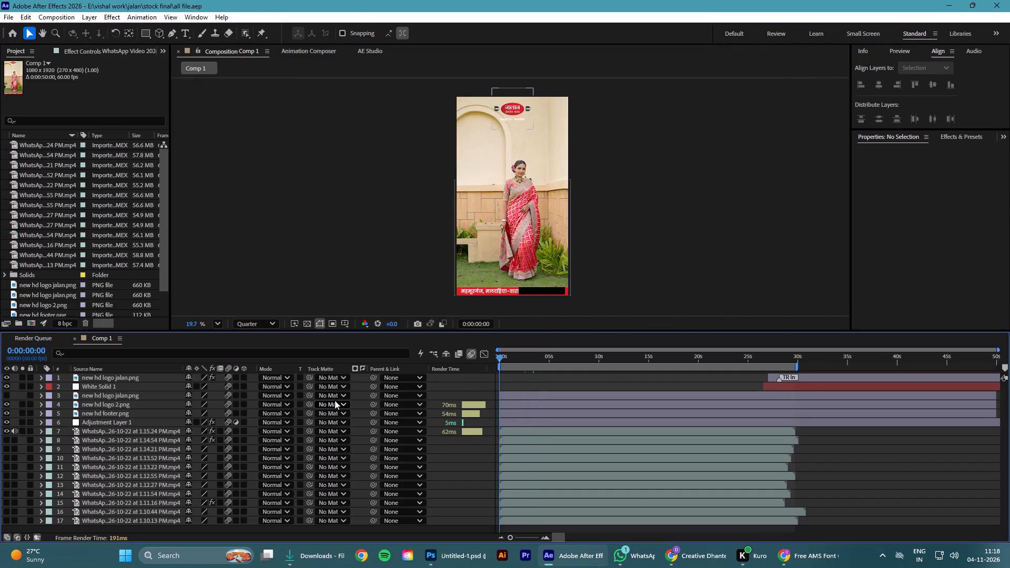
# Save the "all file" project.
pyautogui.hotkey('ctrl', 's')
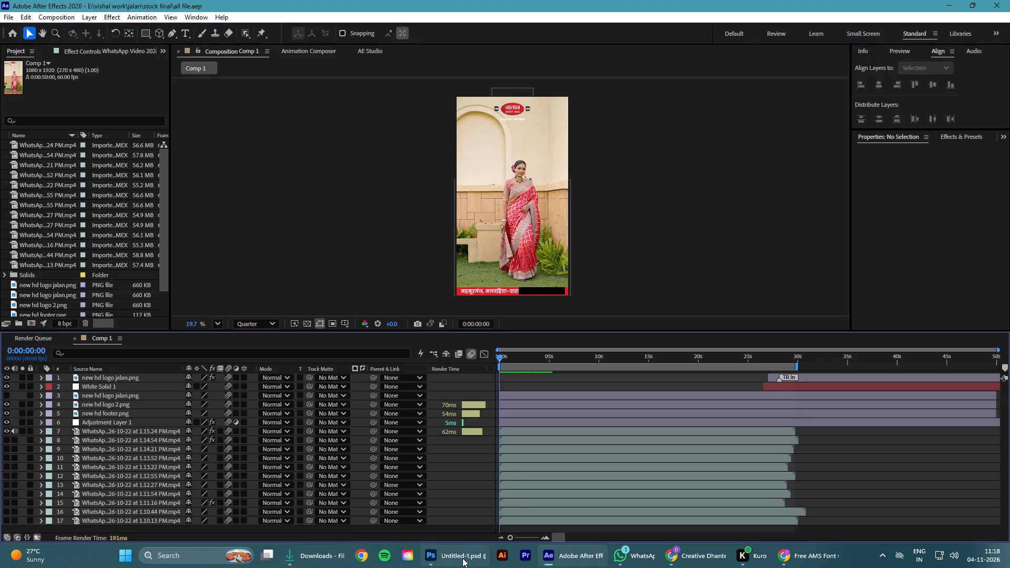
# Check a frame at about 8 seconds in Comp 1 and return the playhead to the start.
pyautogui.click(579, 360)
pyautogui.moveTo(577, 359); pyautogui.dragTo(450, 355)
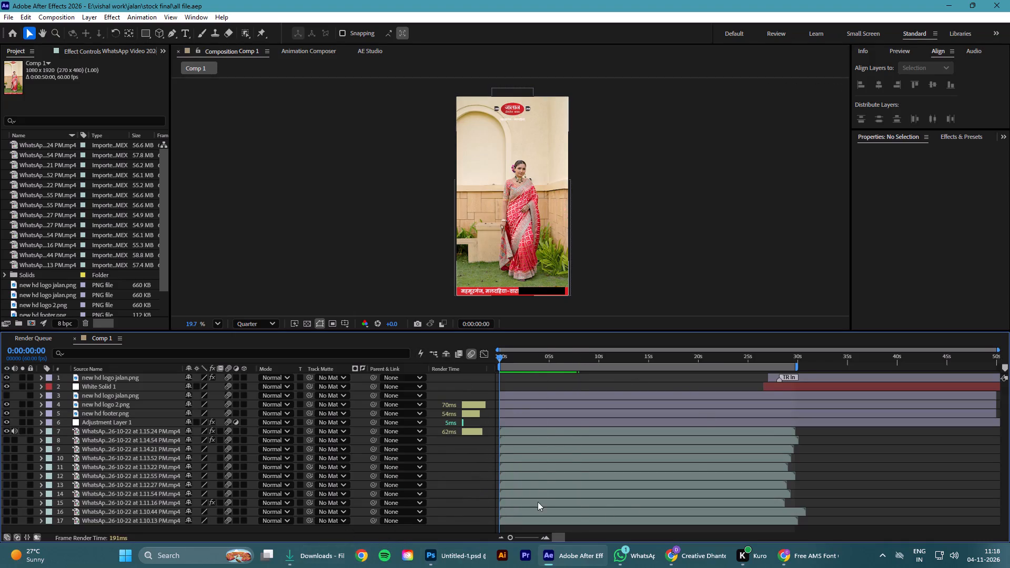
# Minimise After Effects to switch to the Dhanteras poster in Photoshop.
pyautogui.click(944, 0)
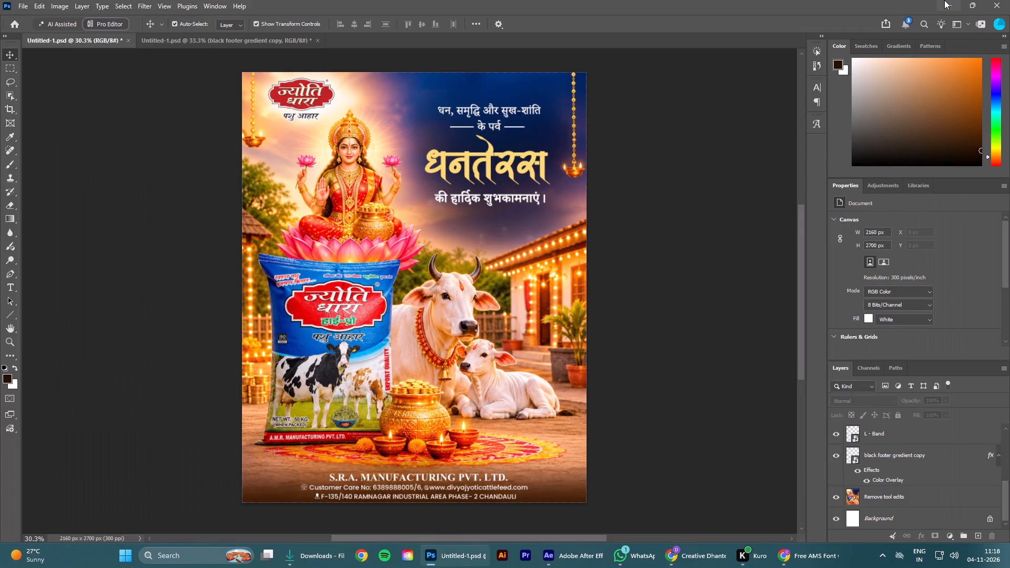
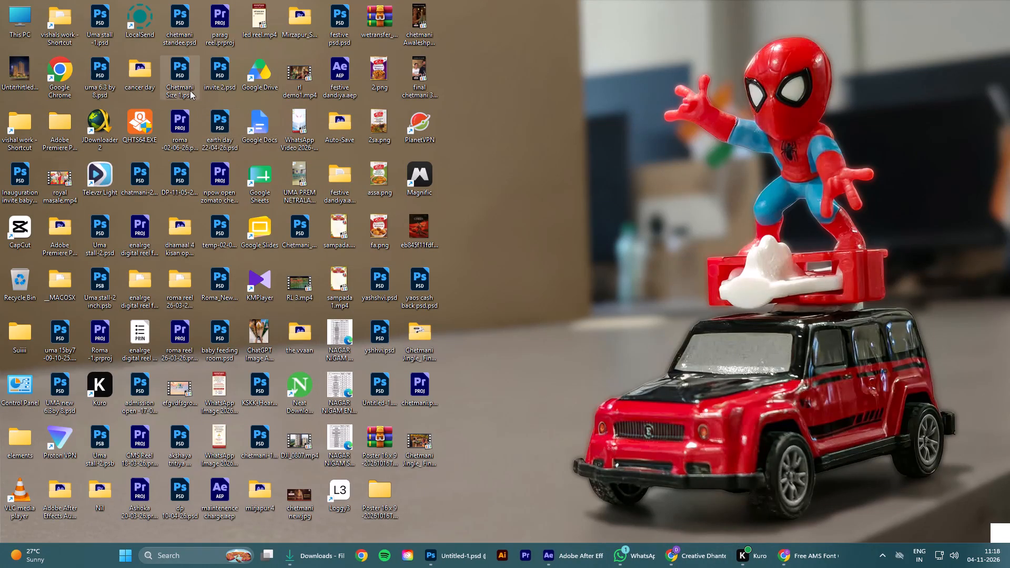
# Open the stock final folder inside the jalan folder of vishal work.
pyautogui.doubleClick(64, 27)
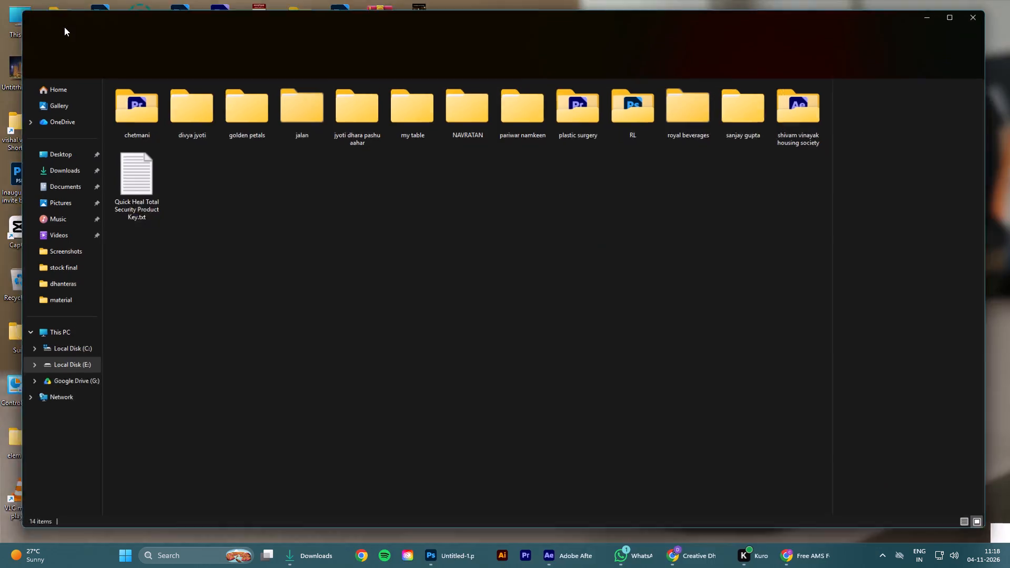
pyautogui.doubleClick(288, 99)
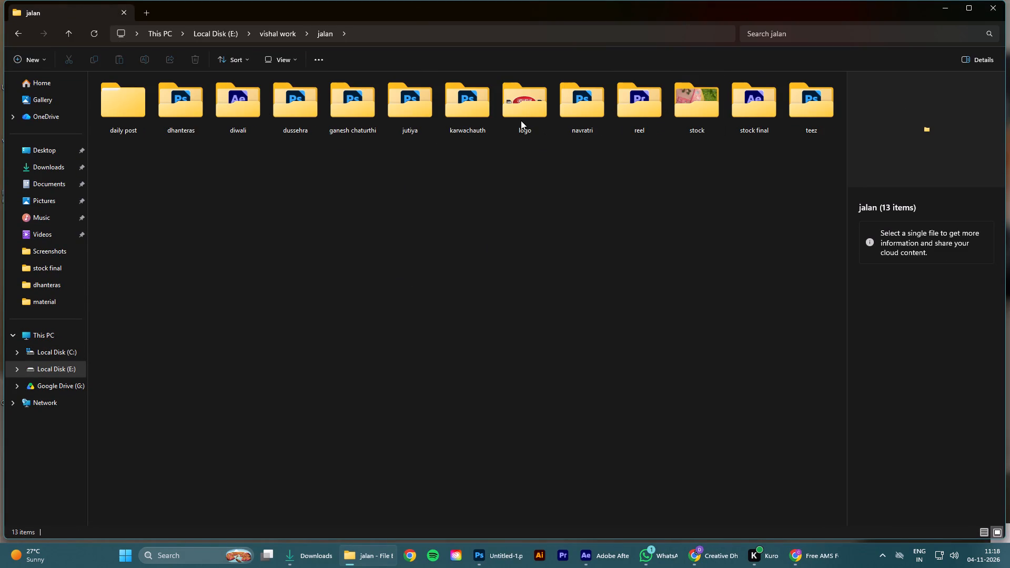
pyautogui.doubleClick(758, 109)
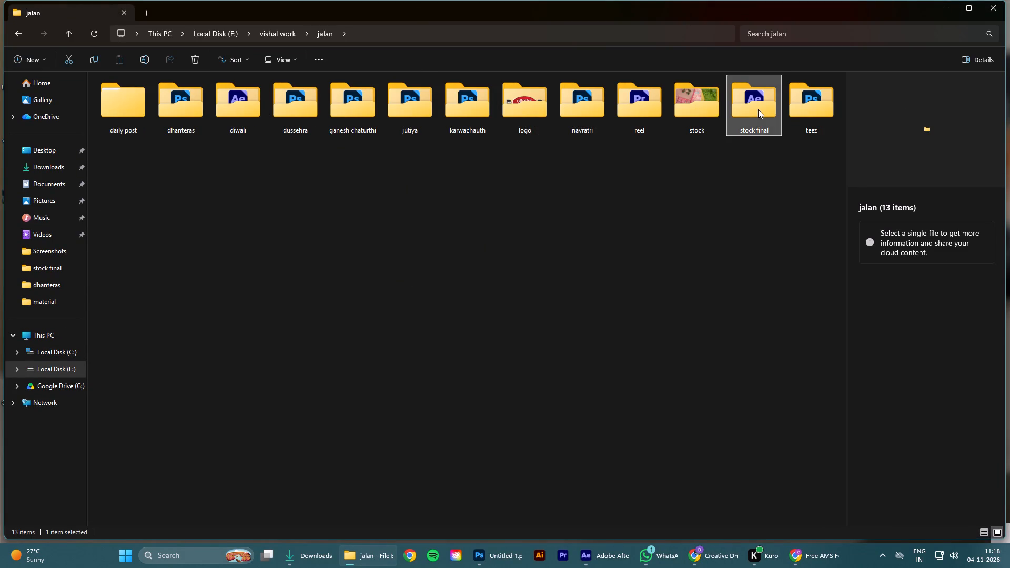
# Look over the finished videos in the stock final folder and return to the jalan folder.
pyautogui.click(558, 253)
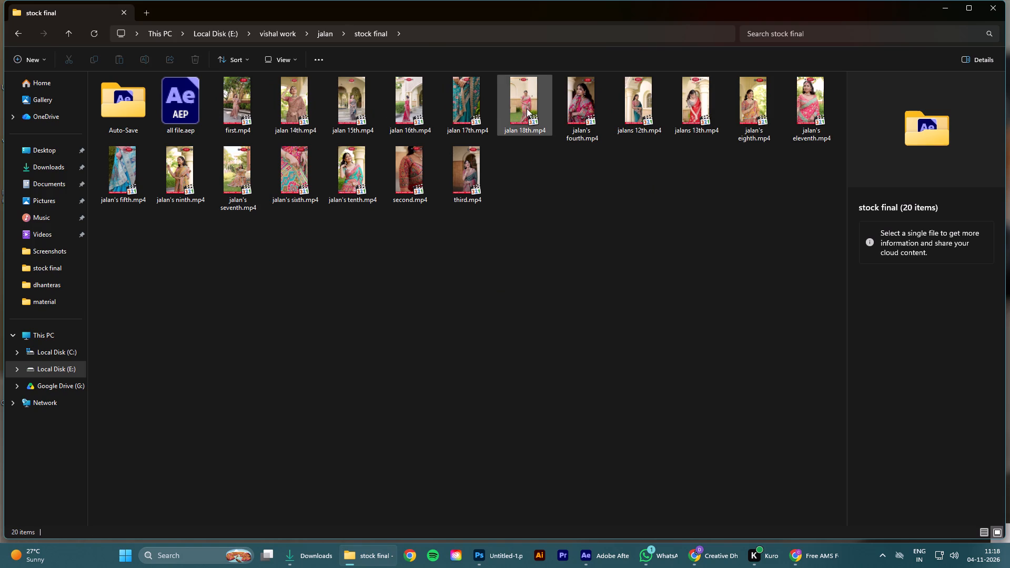
pyautogui.click(65, 36)
pyautogui.click(698, 269)
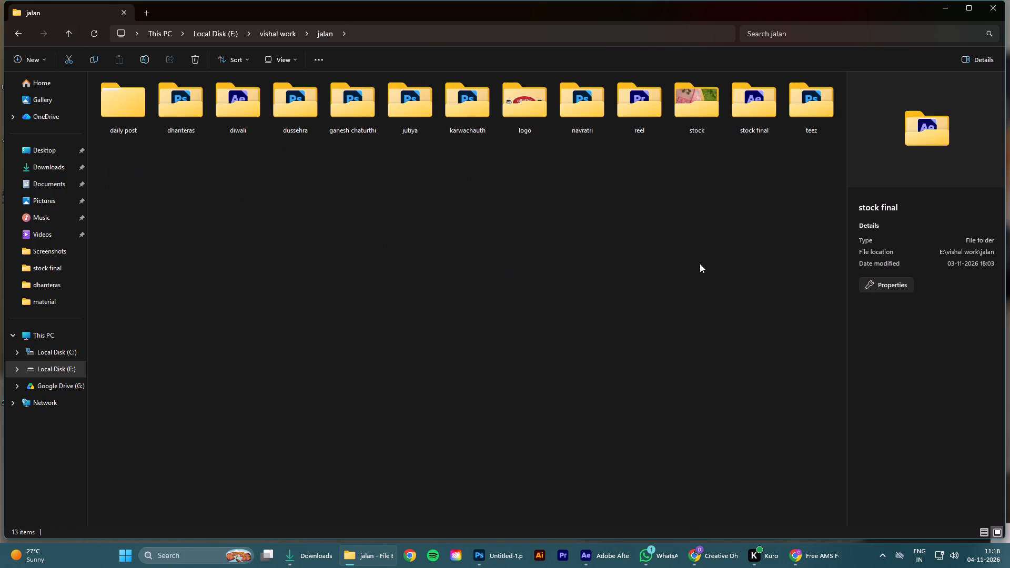
pyautogui.doubleClick(751, 119)
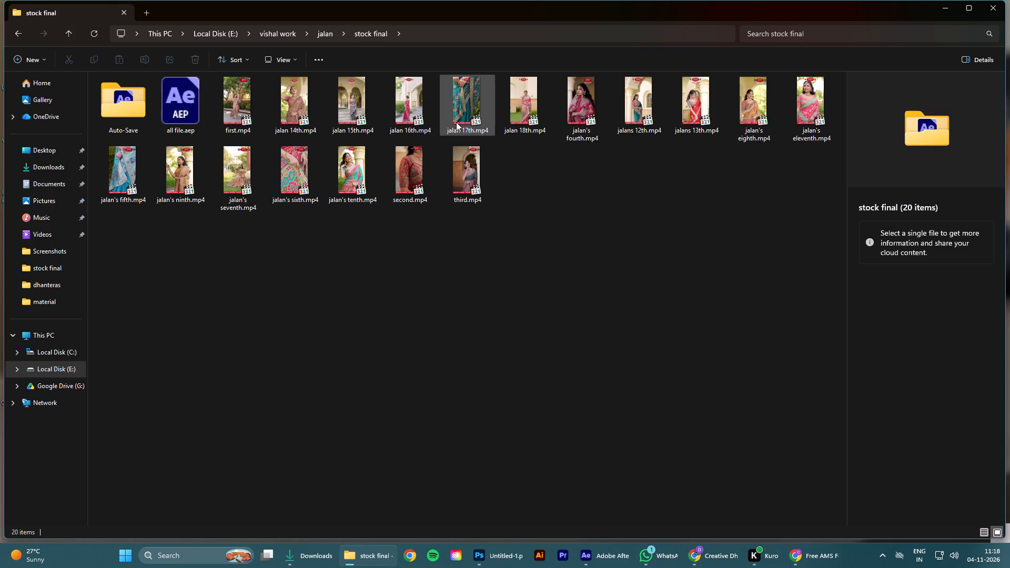
pyautogui.click(66, 32)
pyautogui.click(690, 271)
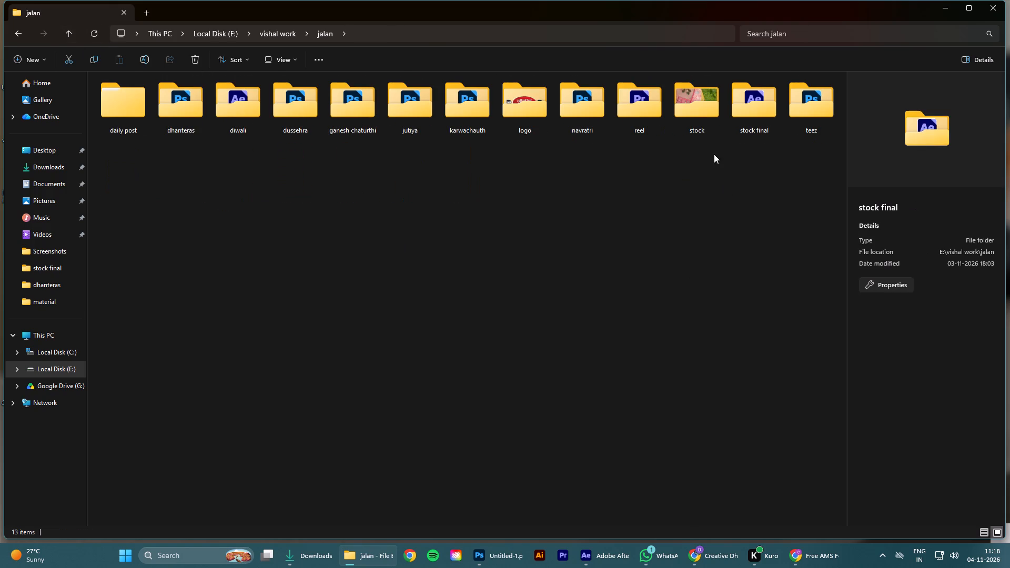
# Open the stock folder in jalan and preview the WhatsApp videos stamped 1.14.21 PM and 1.13.52 PM.
pyautogui.doubleClick(703, 113)
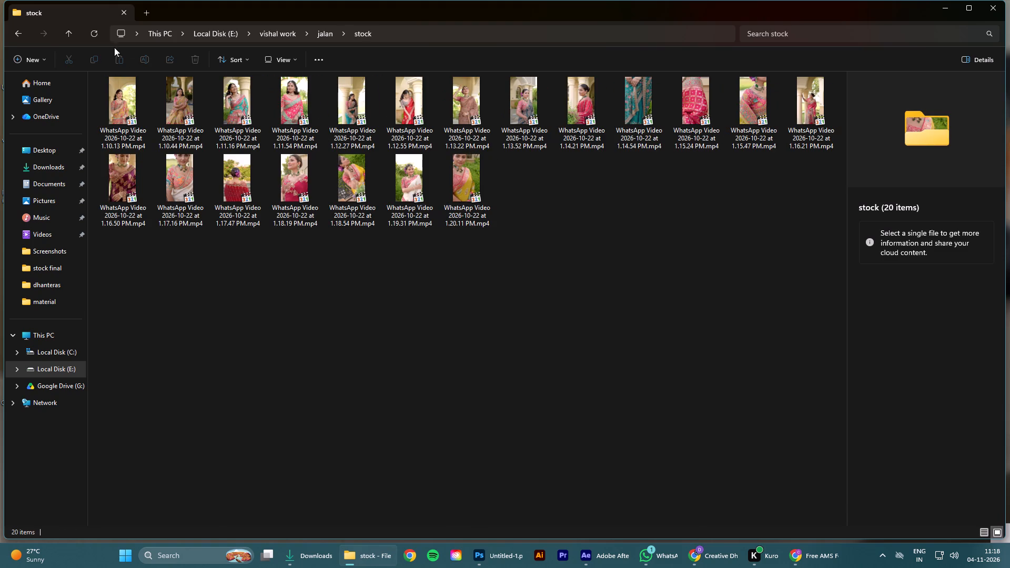
pyautogui.click(94, 36)
pyautogui.click(536, 239)
pyautogui.doubleClick(582, 102)
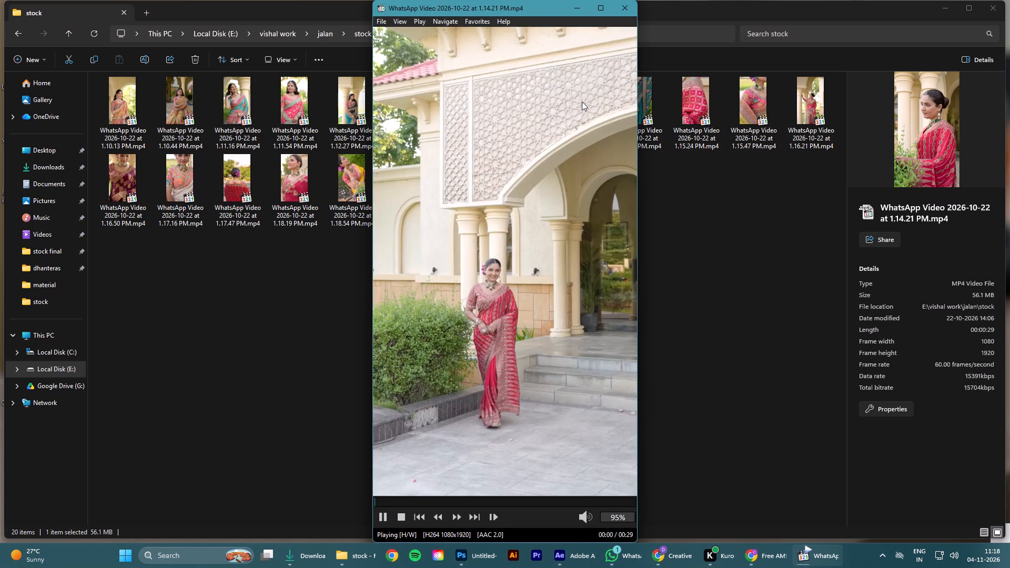
pyautogui.click(629, 11)
pyautogui.doubleClick(520, 116)
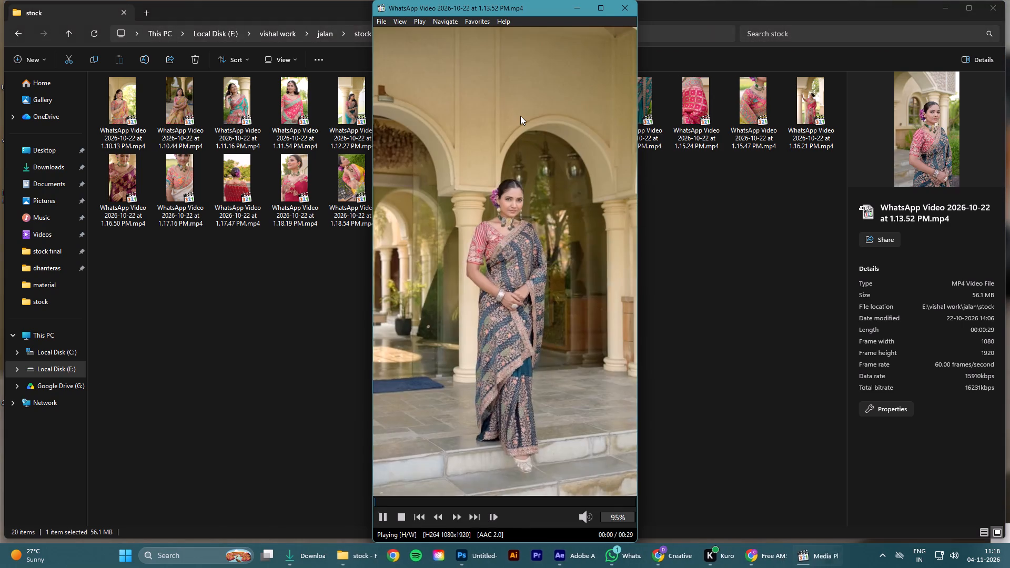
pyautogui.click(627, 9)
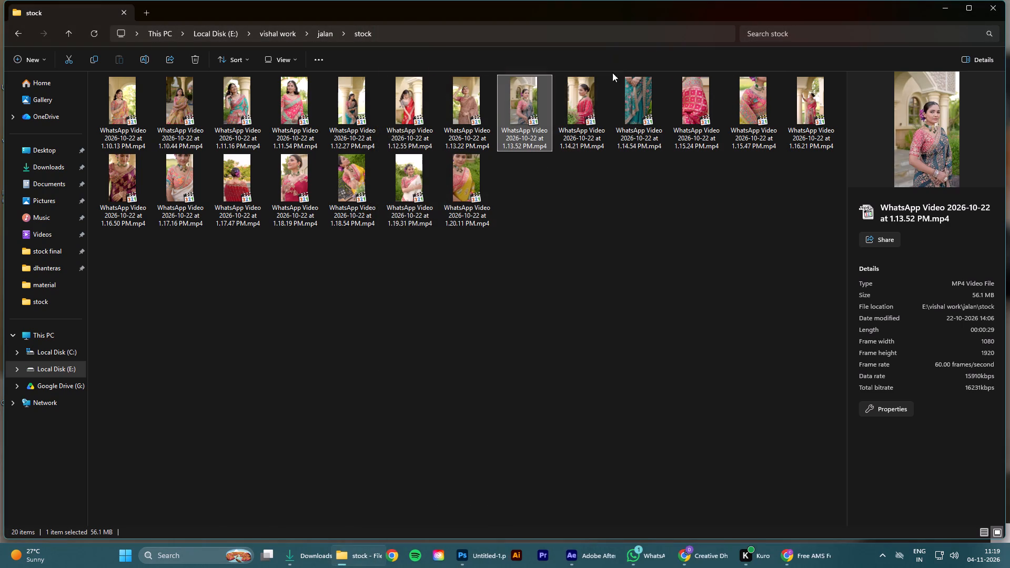
pyautogui.click(574, 209)
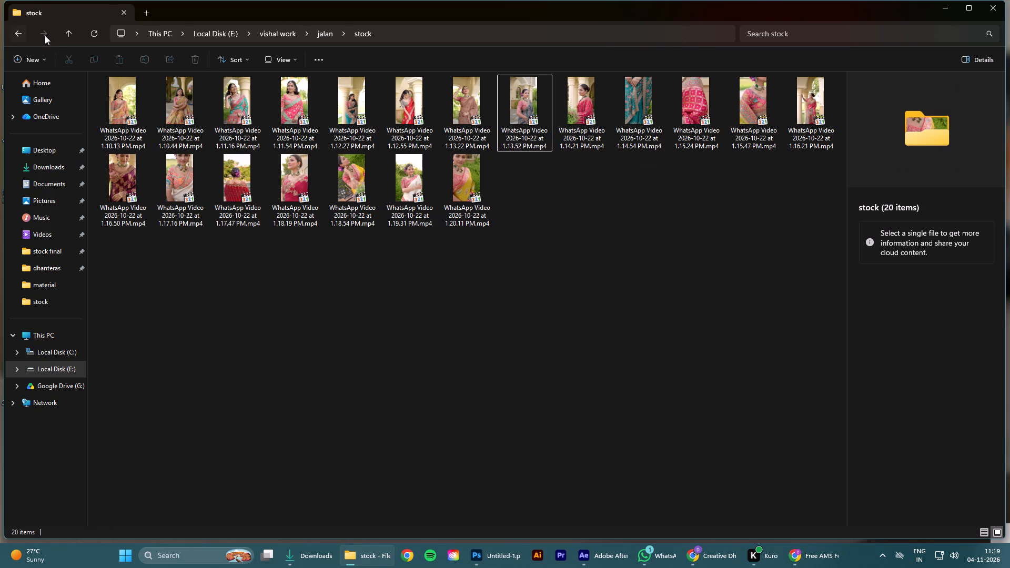
# Open the stock final folder and preview jalan 18th.mp4 and jalan's fourth.mp4 to see which saree footage they use.
pyautogui.click(67, 34)
pyautogui.click(578, 165)
pyautogui.doubleClick(749, 108)
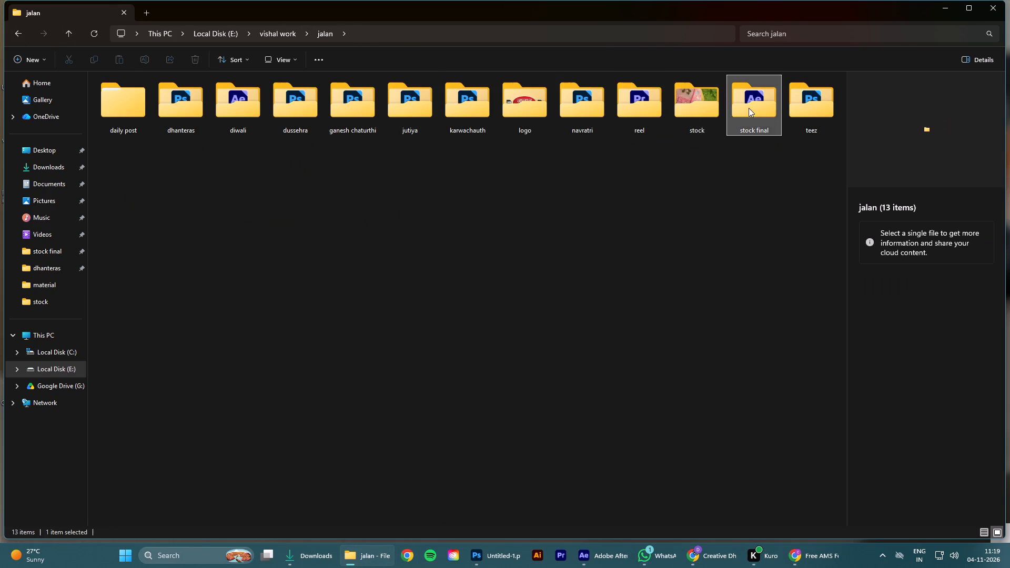
pyautogui.doubleClick(526, 106)
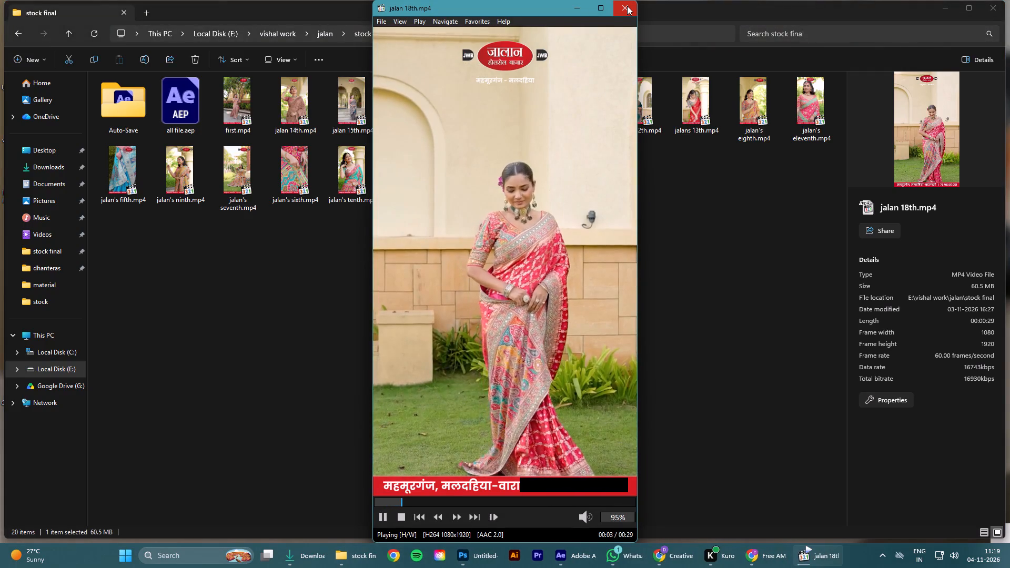
pyautogui.click(627, 6)
pyautogui.doubleClick(580, 95)
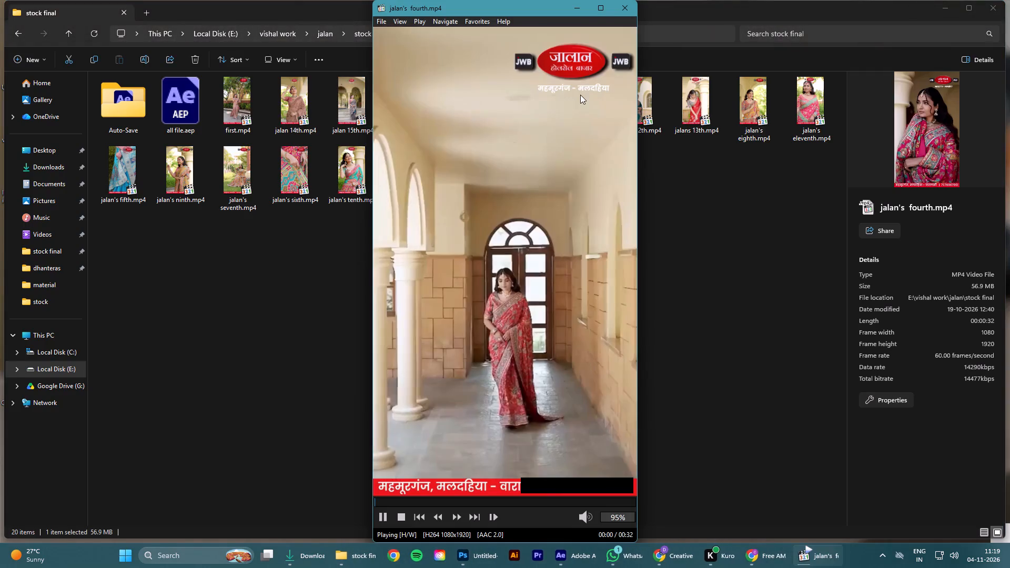
pyautogui.click(622, 9)
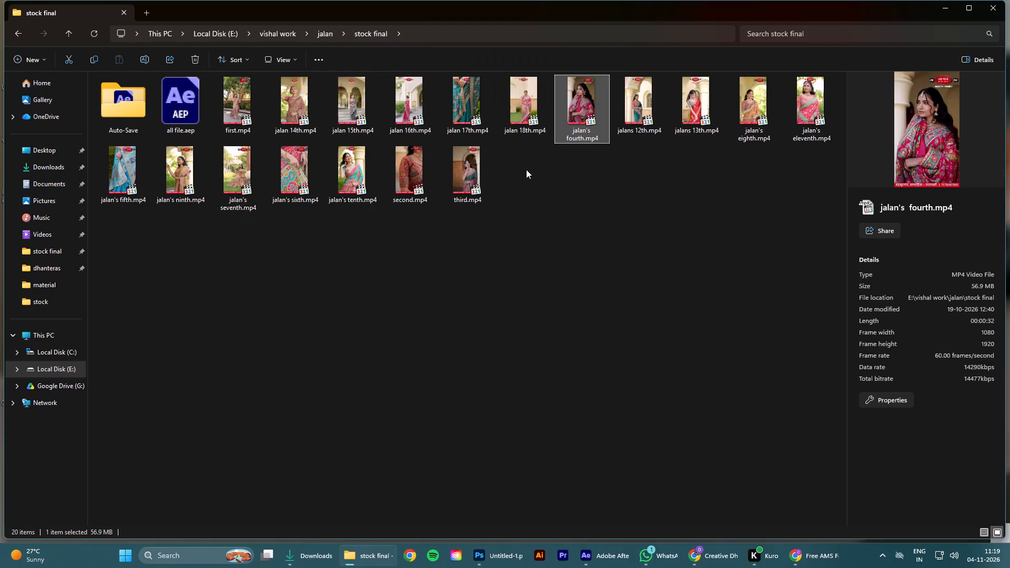
pyautogui.click(524, 172)
pyautogui.doubleClick(516, 104)
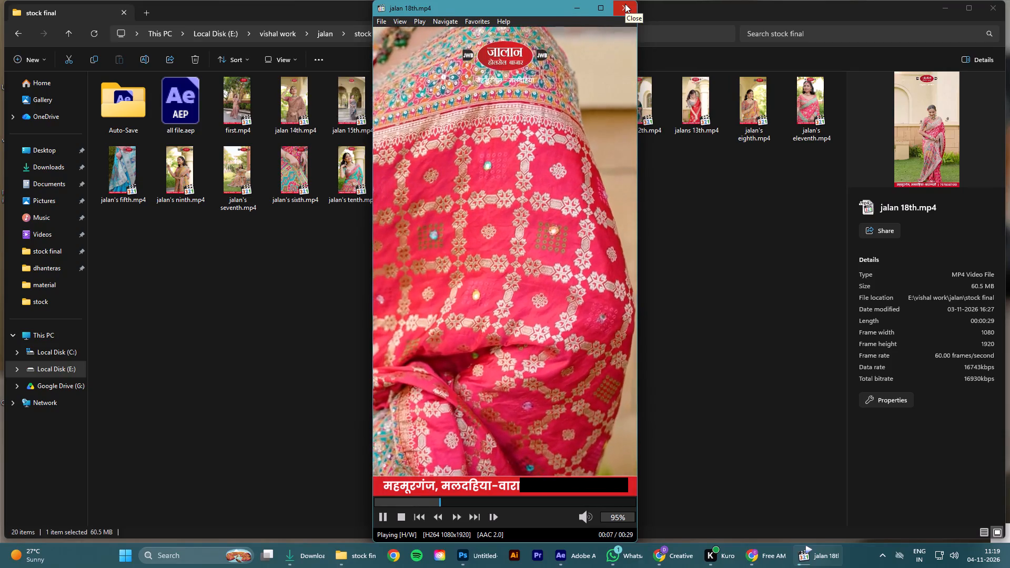
pyautogui.click(625, 4)
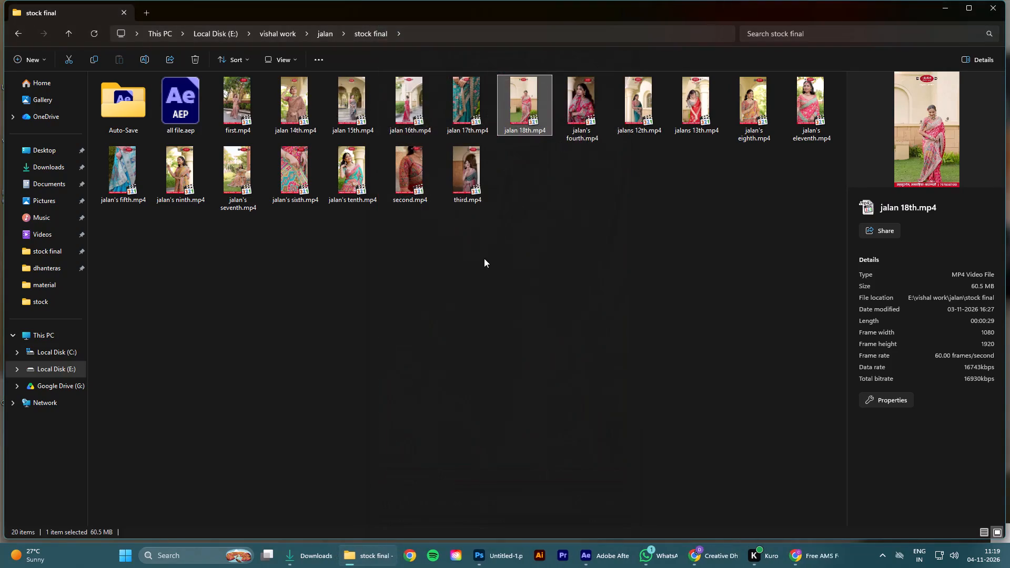
pyautogui.click(483, 263)
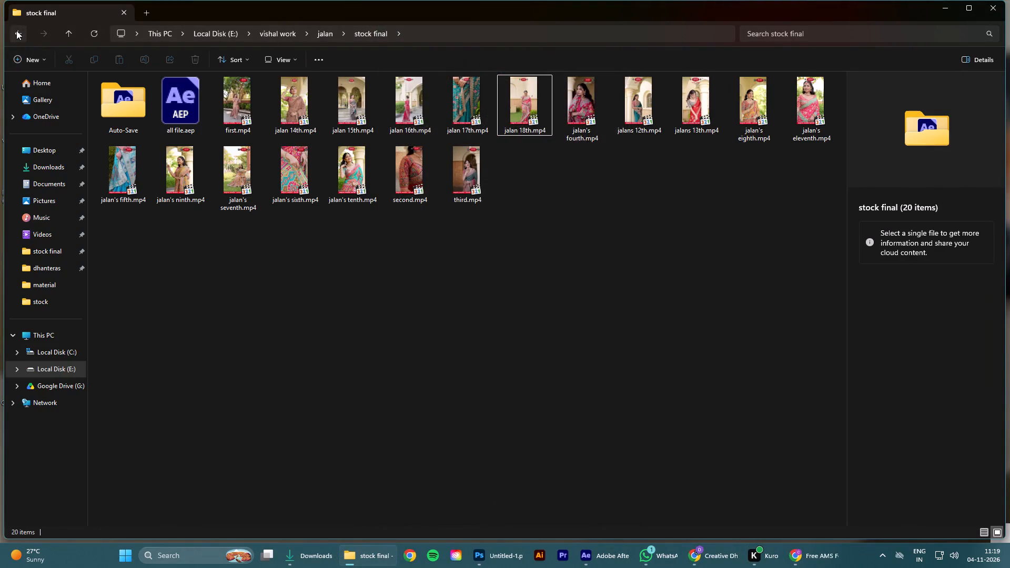
# Reopen the stock folder and preview the WhatsApp videos stamped 1.12.55, 1.13.22, 1.13.52 and 1.14.21 PM in order.
pyautogui.click(16, 31)
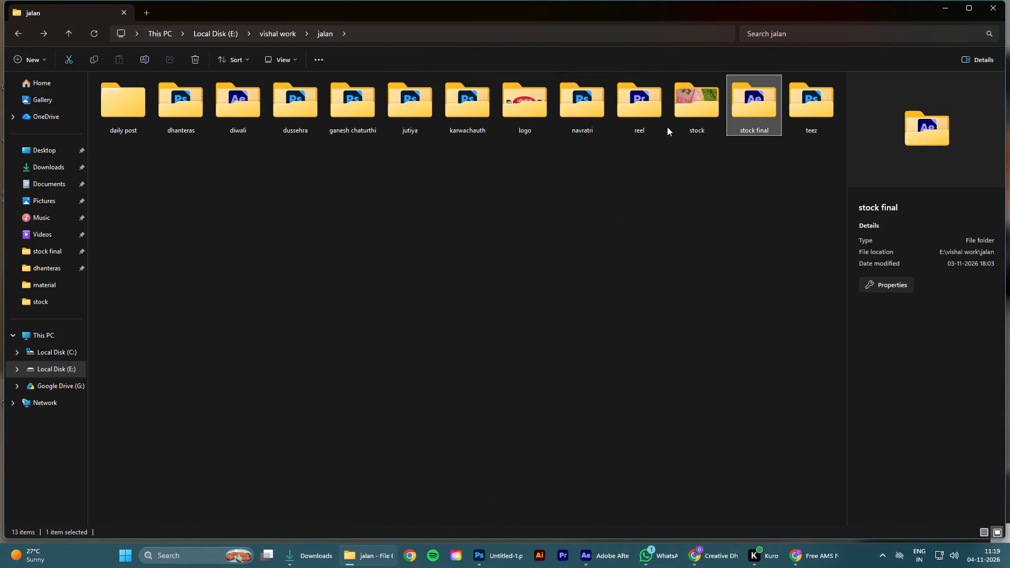
pyautogui.doubleClick(698, 111)
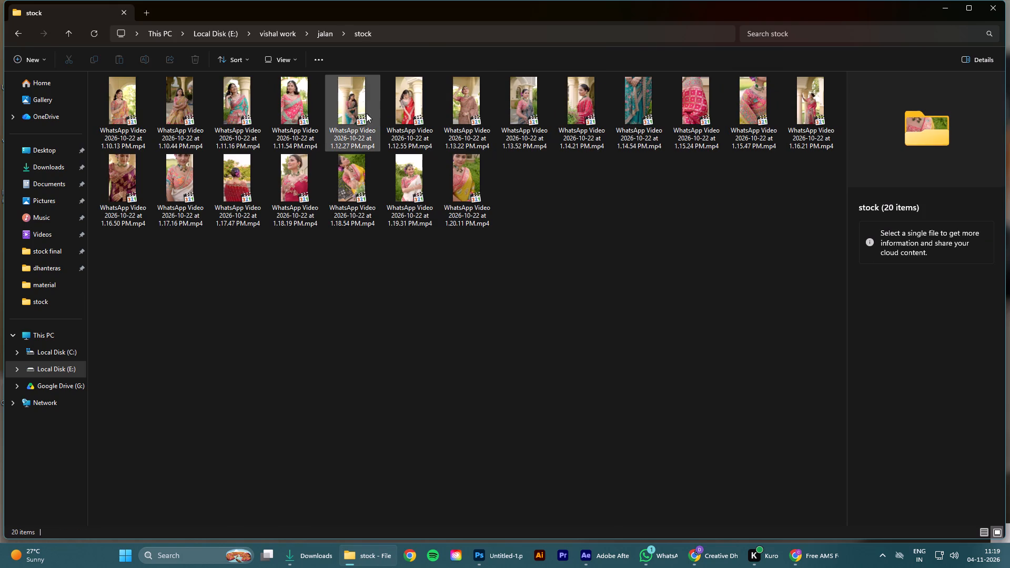
pyautogui.doubleClick(395, 107)
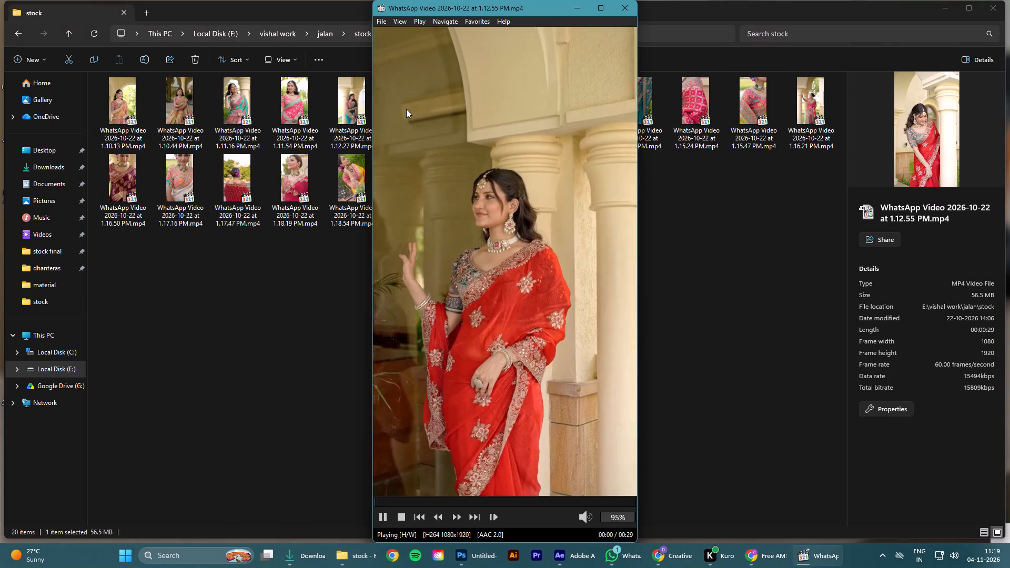
pyautogui.click(623, 5)
pyautogui.doubleClick(482, 95)
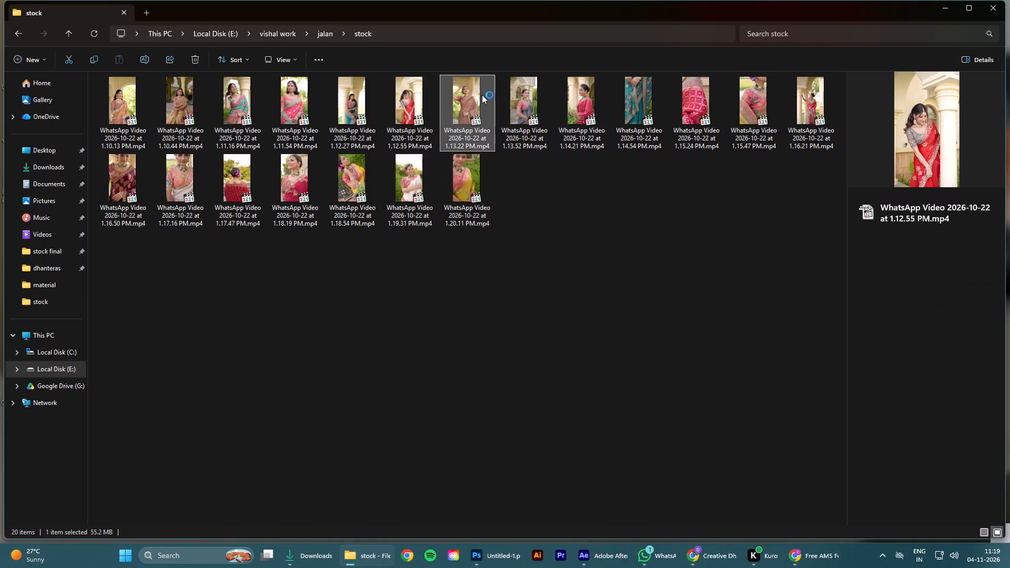
pyautogui.click(623, 8)
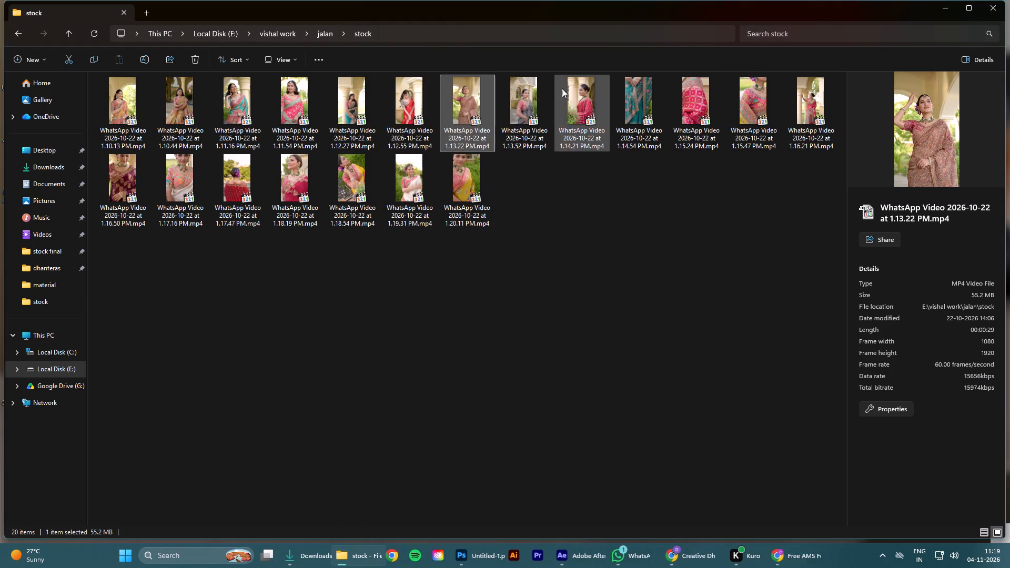
pyautogui.doubleClick(531, 94)
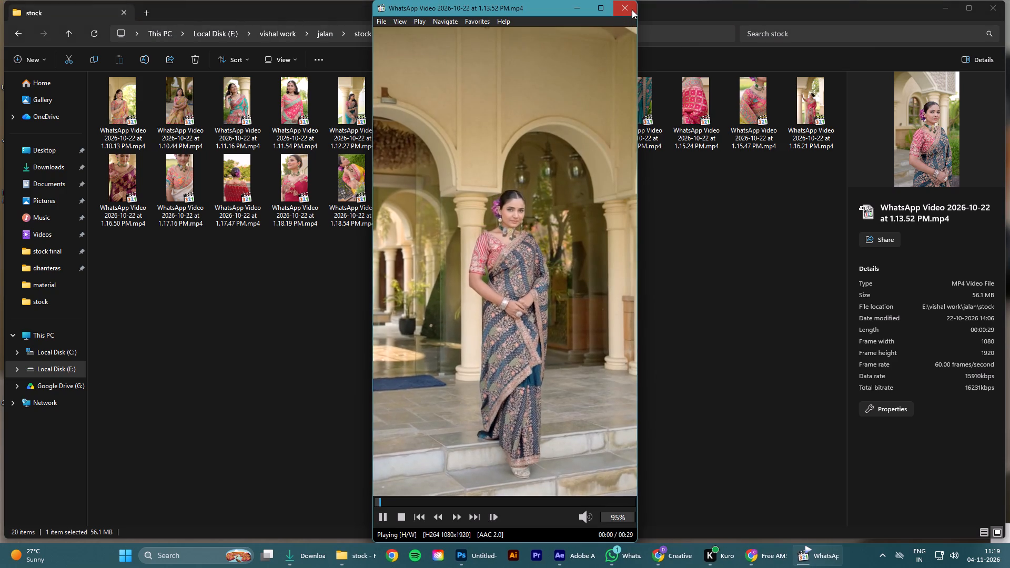
pyautogui.click(626, 11)
pyautogui.doubleClick(572, 116)
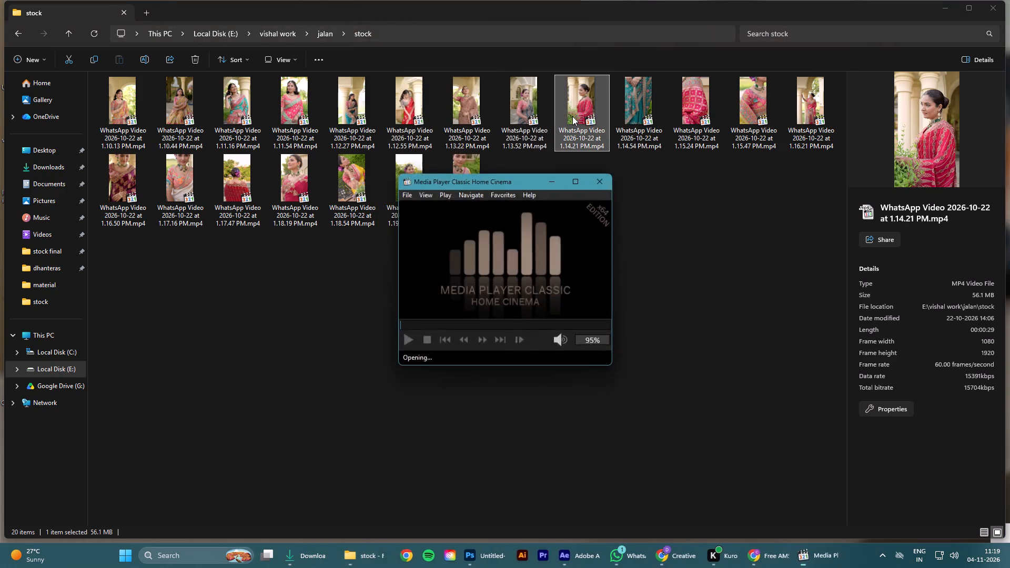
pyautogui.click(628, 4)
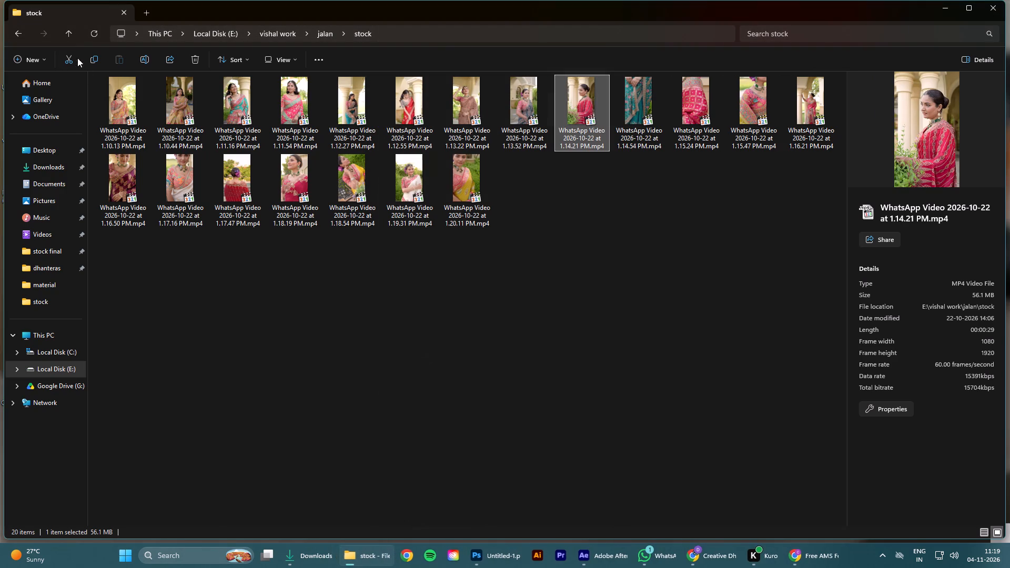
# Refresh the stock folder and compare the WhatsApp videos stamped 1.14.21, 1.14.54 and 1.15.24 PM by previewing them.
pyautogui.click(98, 36)
pyautogui.doubleClick(582, 98)
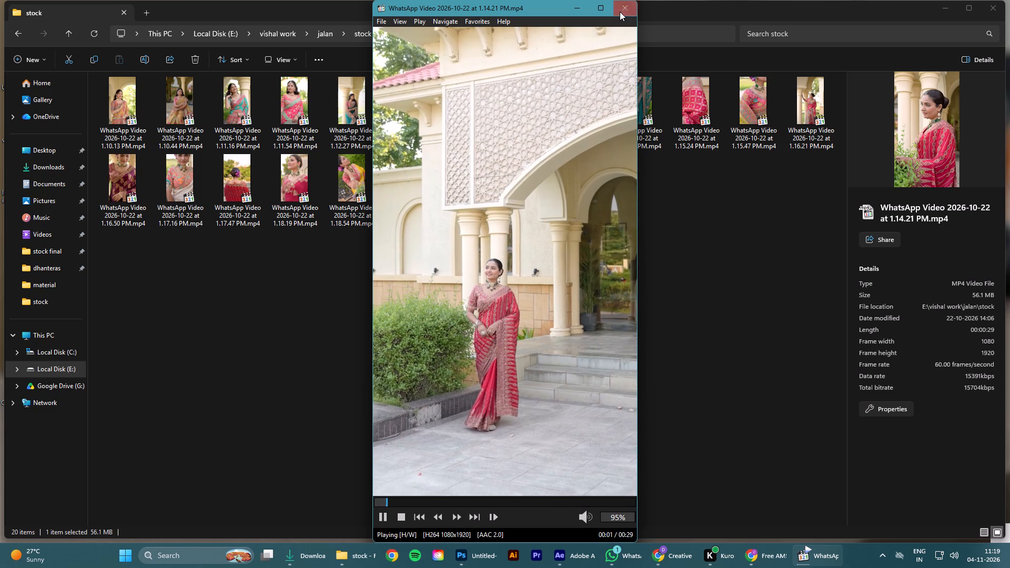
pyautogui.click(620, 12)
pyautogui.doubleClick(630, 92)
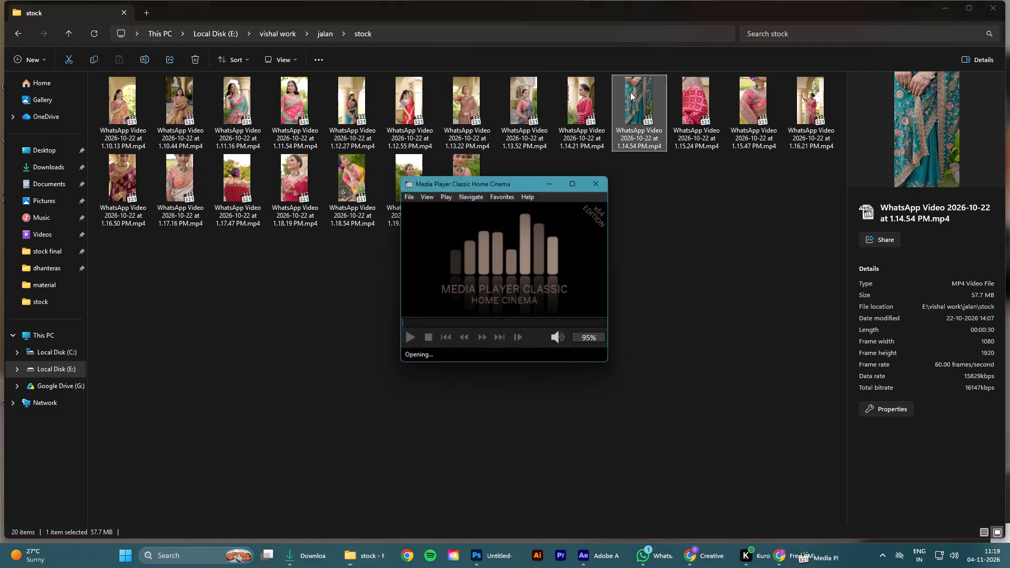
pyautogui.click(619, 8)
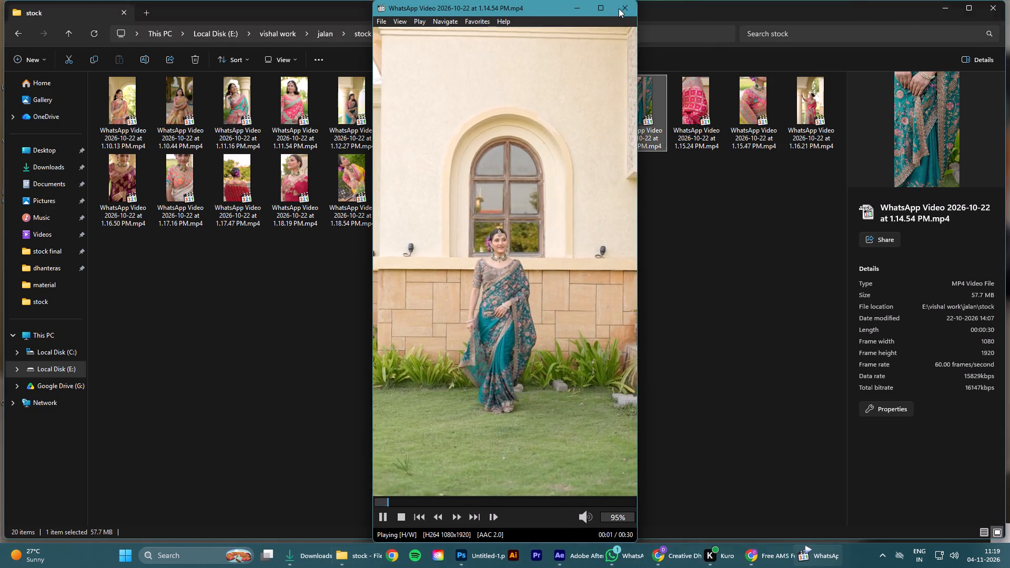
pyautogui.doubleClick(678, 93)
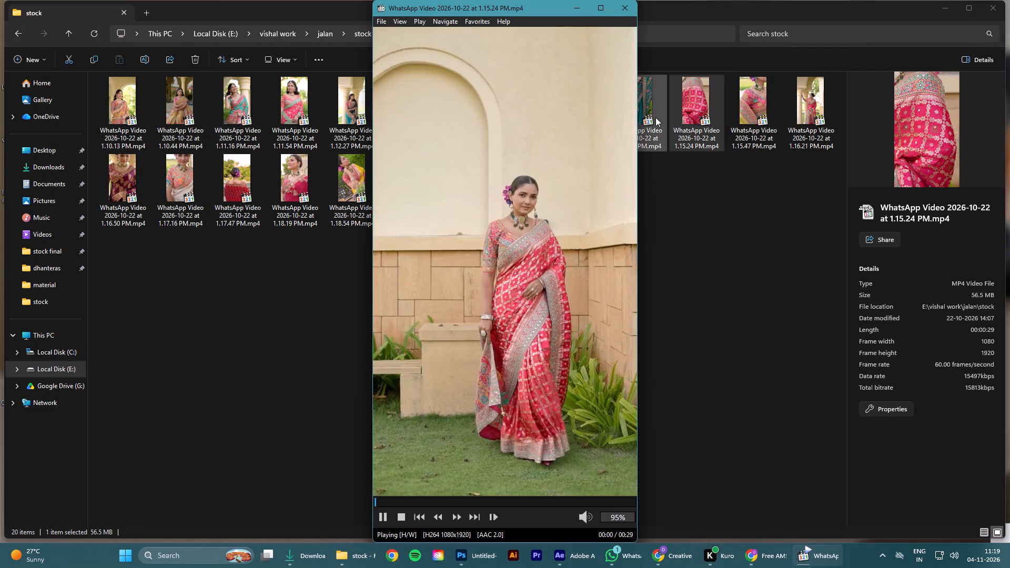
pyautogui.click(629, 8)
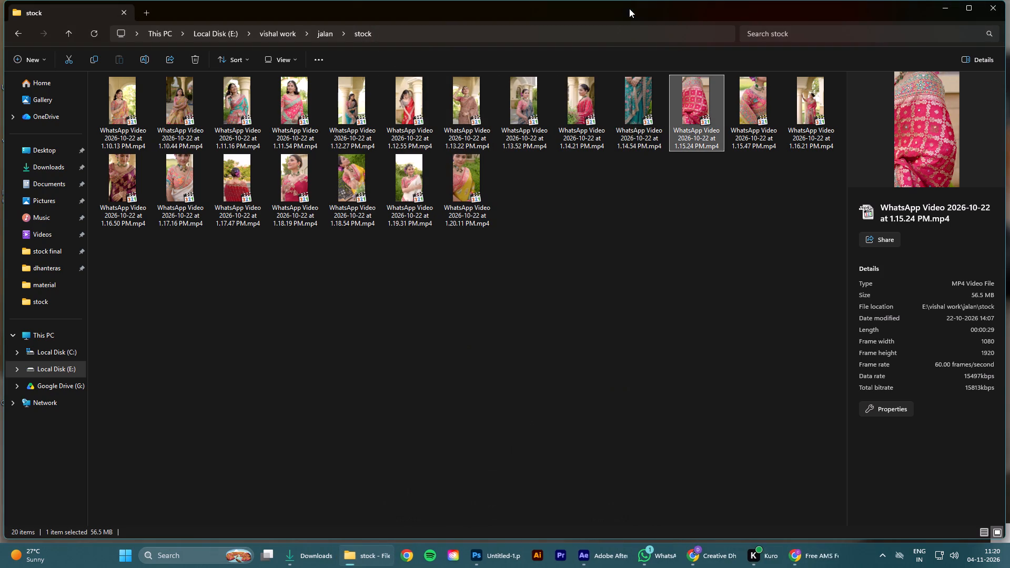
pyautogui.doubleClick(581, 111)
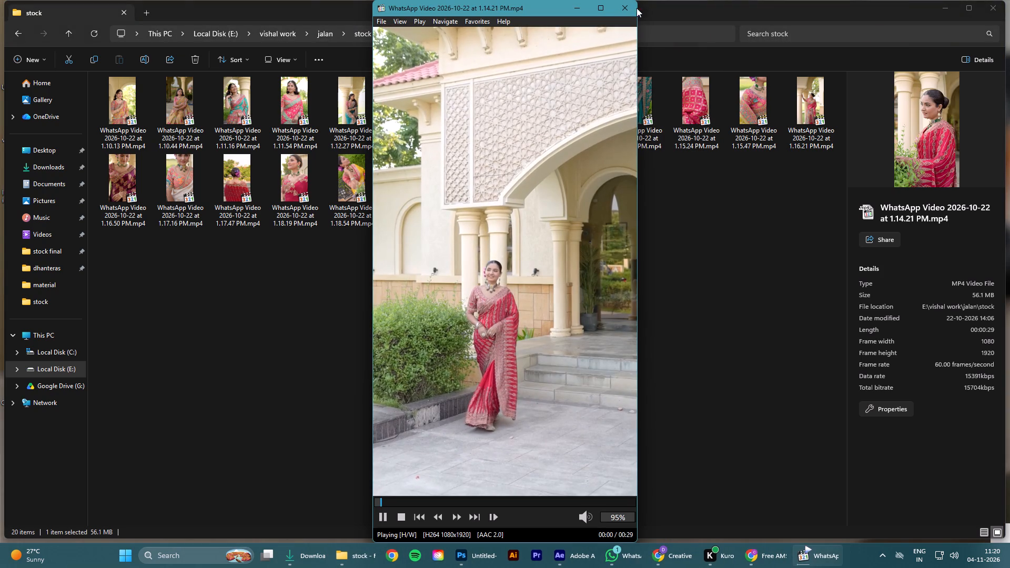
pyautogui.click(626, 11)
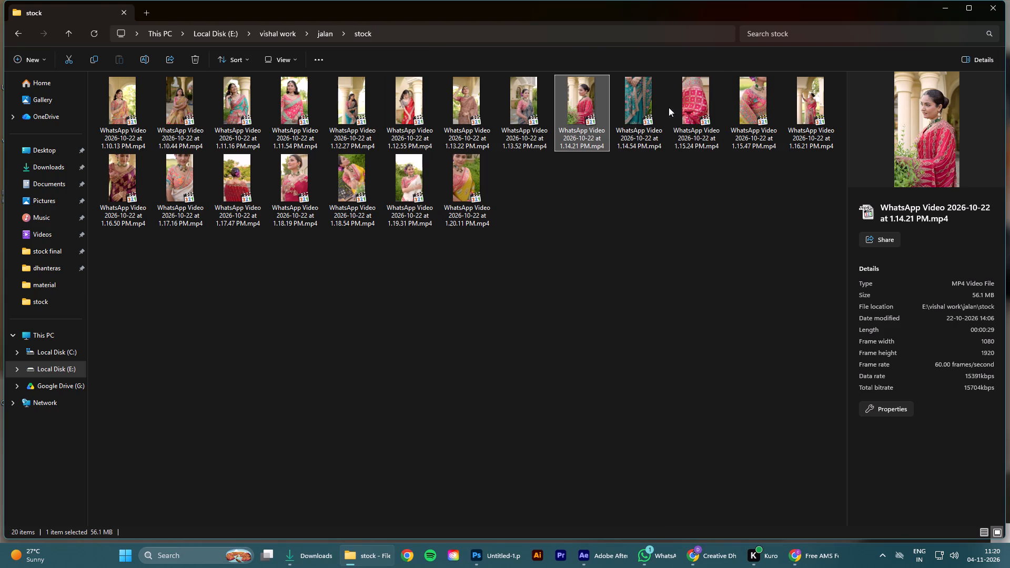
pyautogui.doubleClick(682, 106)
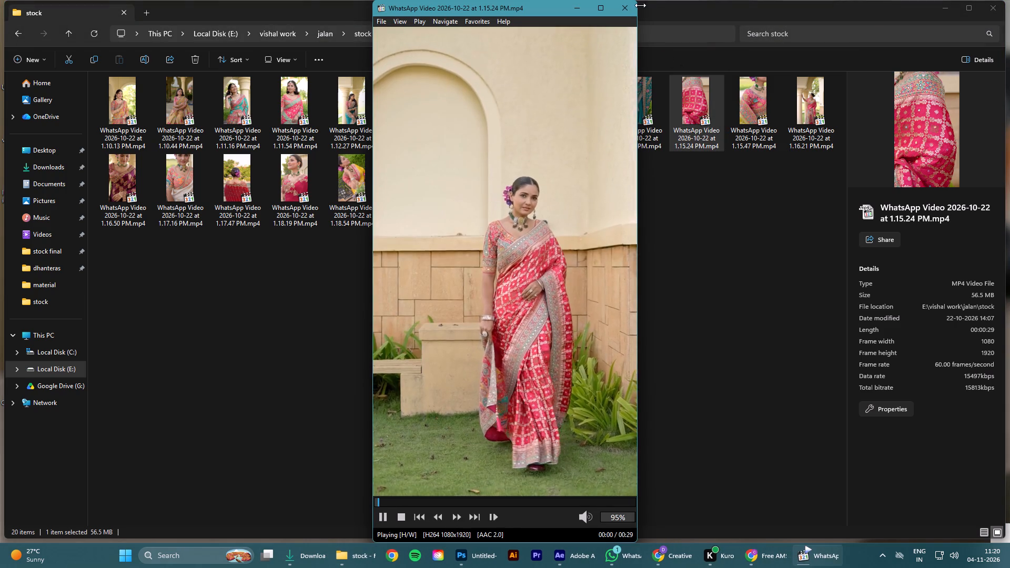
pyautogui.click(628, 6)
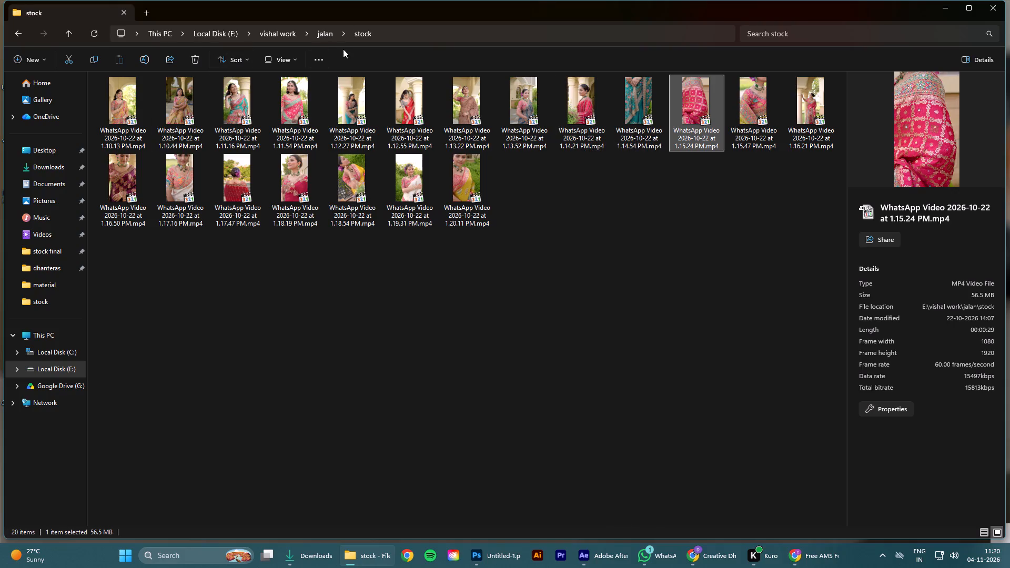
# Go back to the jalan folder and open its stock final folder.
pyautogui.click(329, 33)
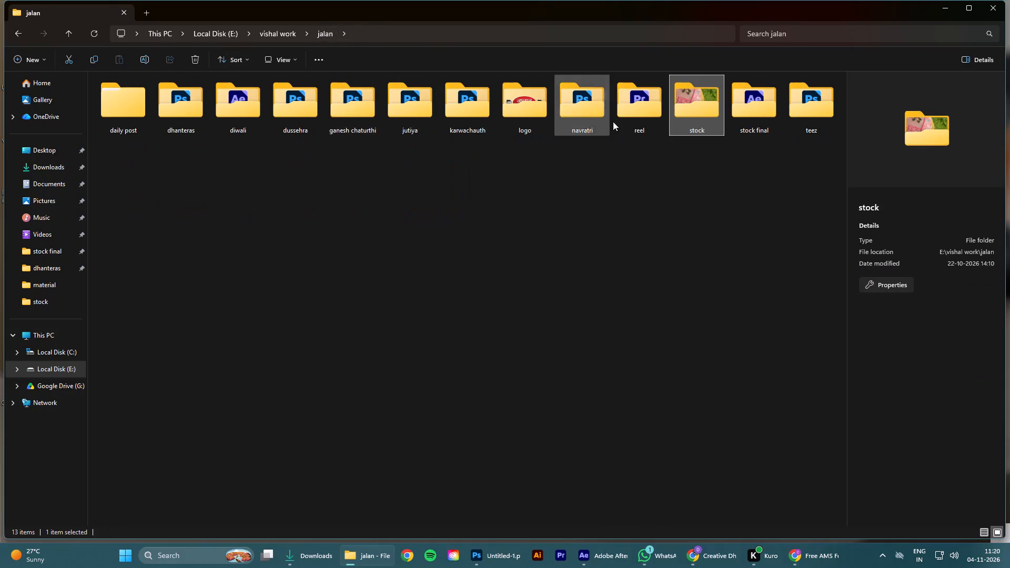
pyautogui.doubleClick(751, 111)
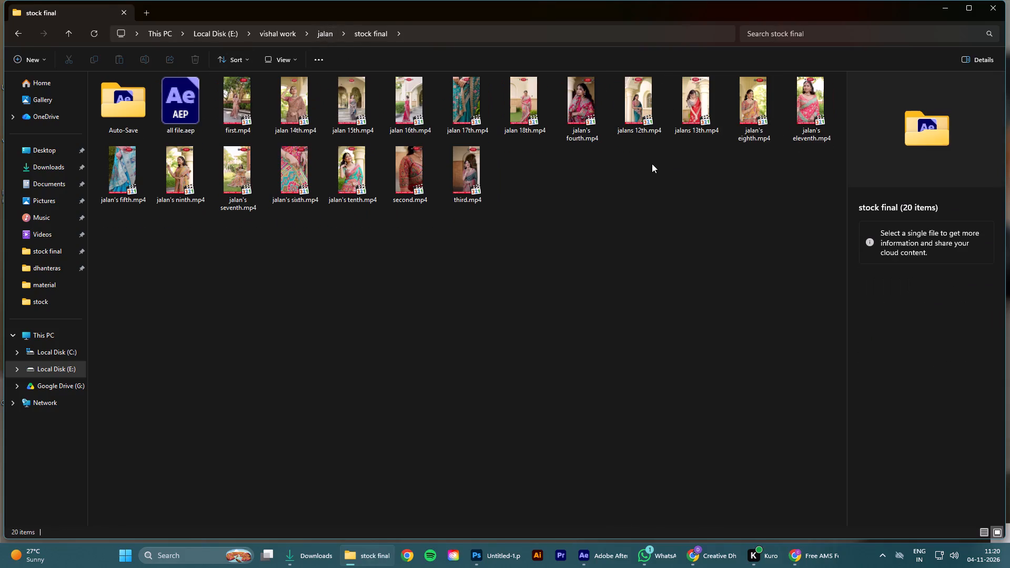
# Preview jalan 16th.mp4 in the stock final folder to see which saree footage it uses.
pyautogui.doubleClick(389, 113)
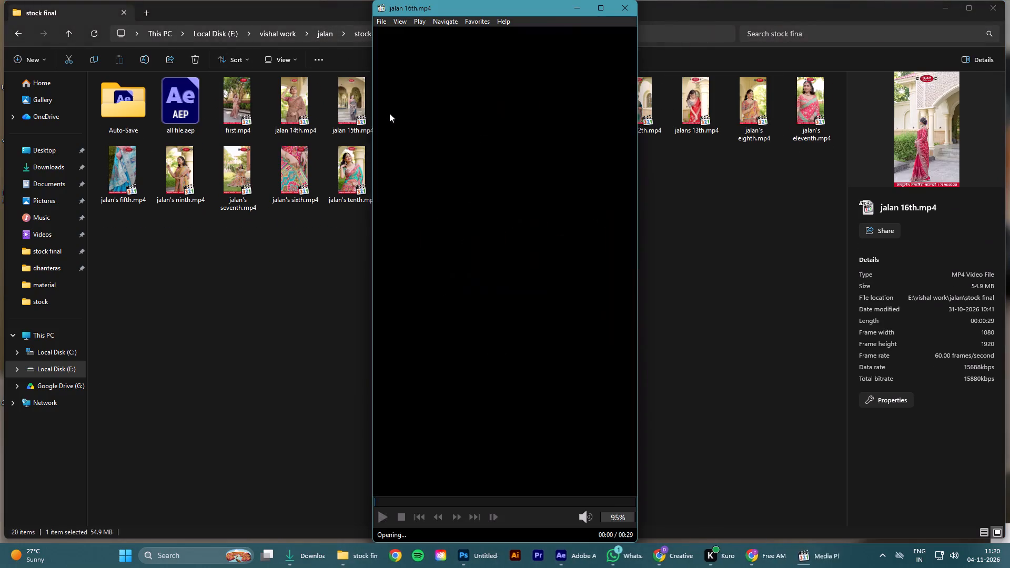
pyautogui.click(632, 12)
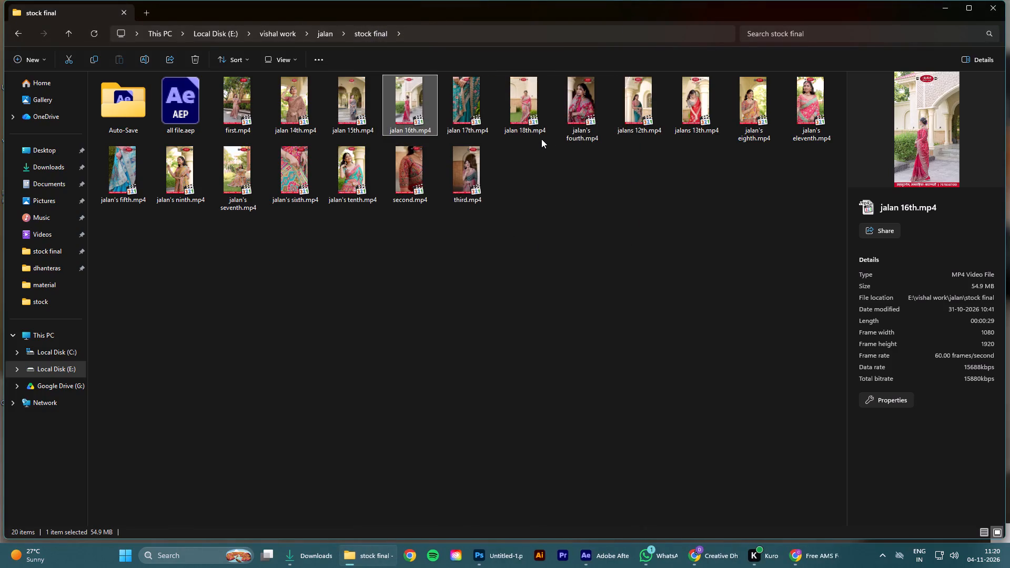
# Return to jalan's stock folder and compare the WhatsApp videos stamped 1.15.24 and 1.15.47 PM by previewing them.
pyautogui.click(330, 36)
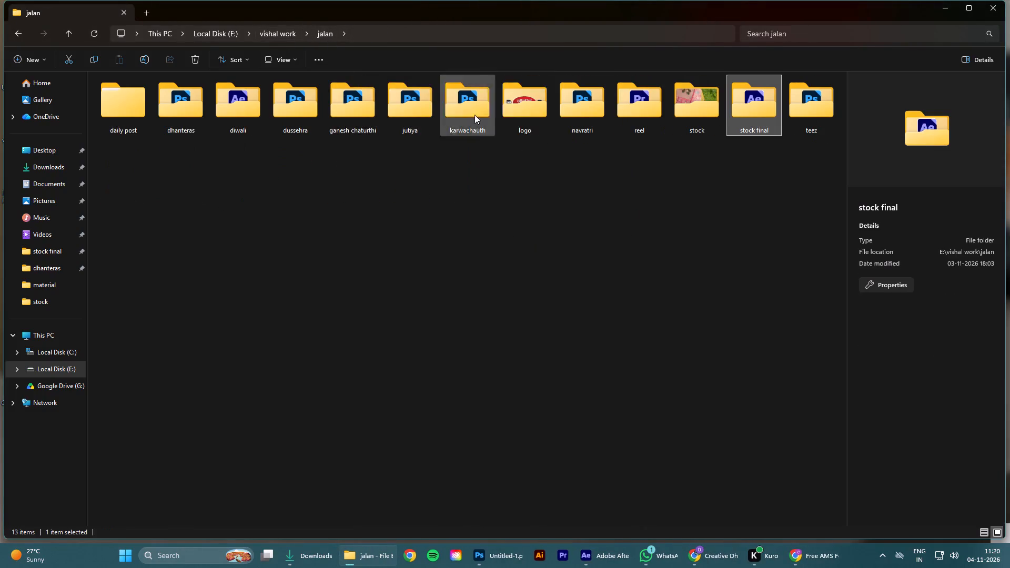
pyautogui.doubleClick(701, 119)
pyautogui.doubleClick(699, 103)
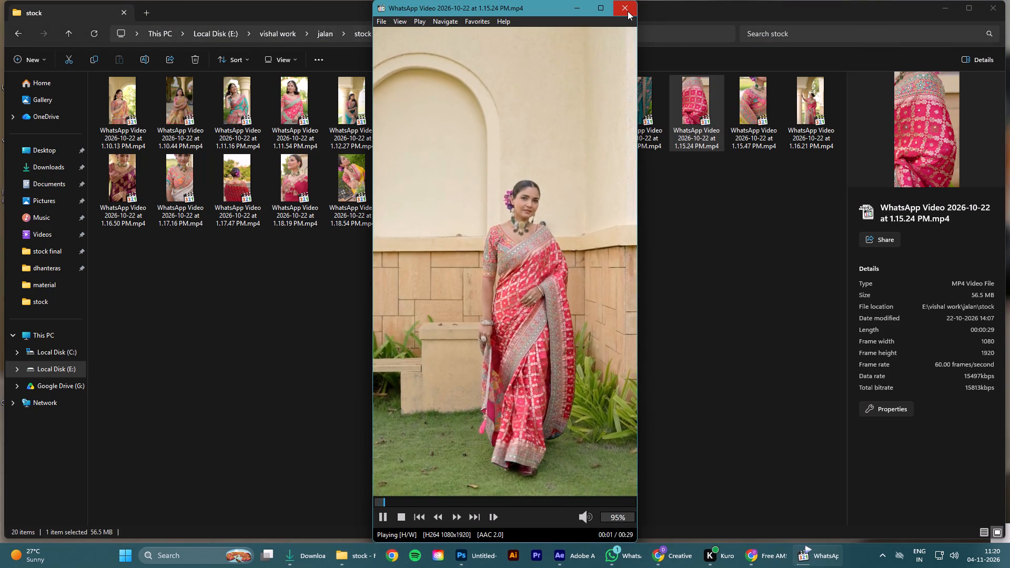
pyautogui.click(628, 11)
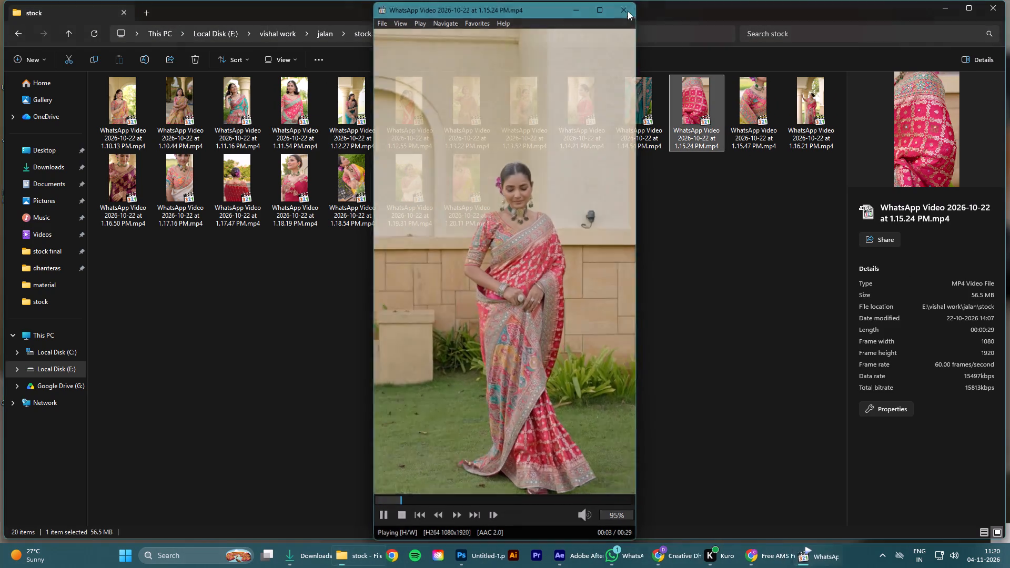
pyautogui.doubleClick(749, 98)
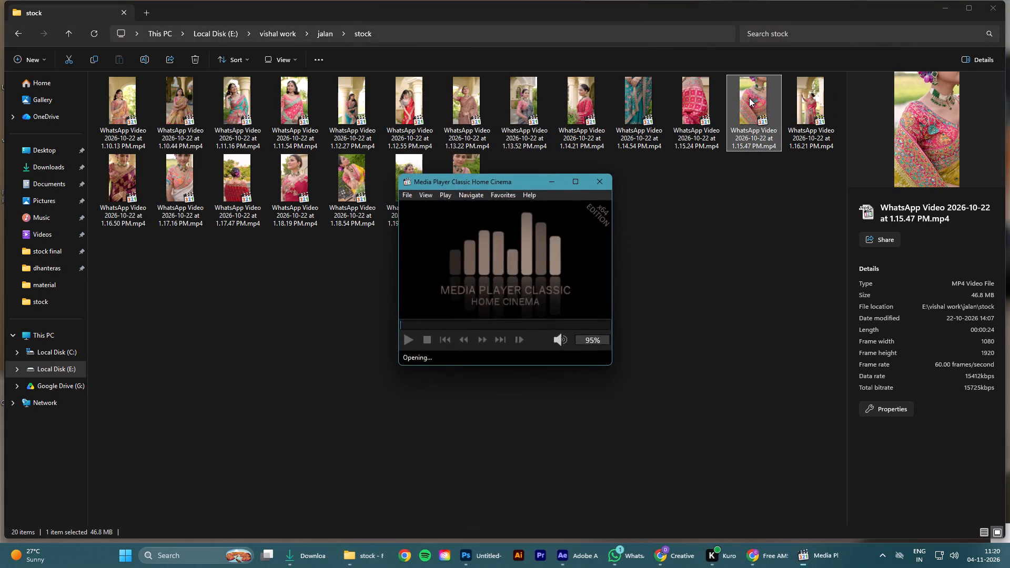
pyautogui.click(624, 12)
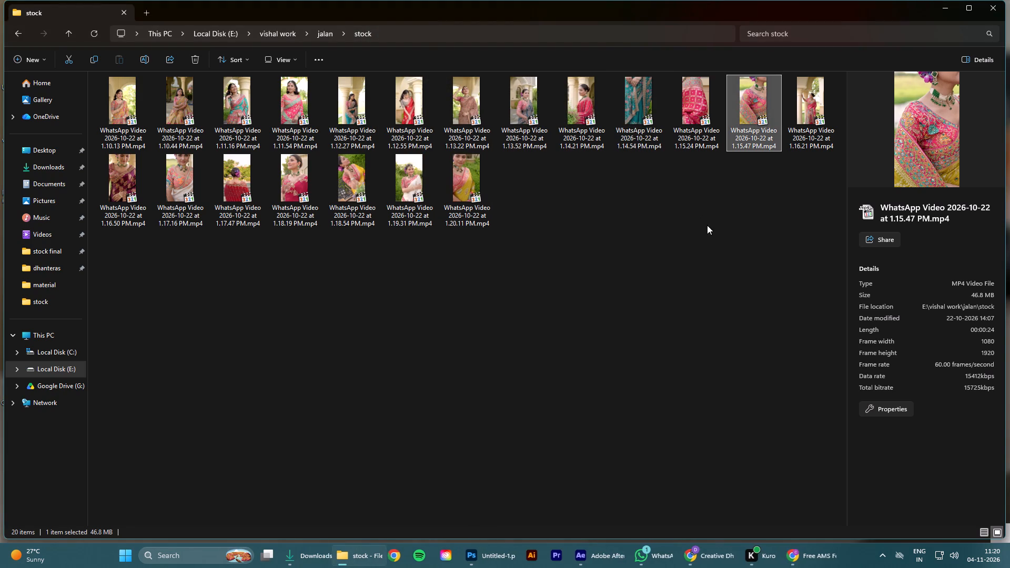
pyautogui.click(707, 225)
pyautogui.doubleClick(700, 108)
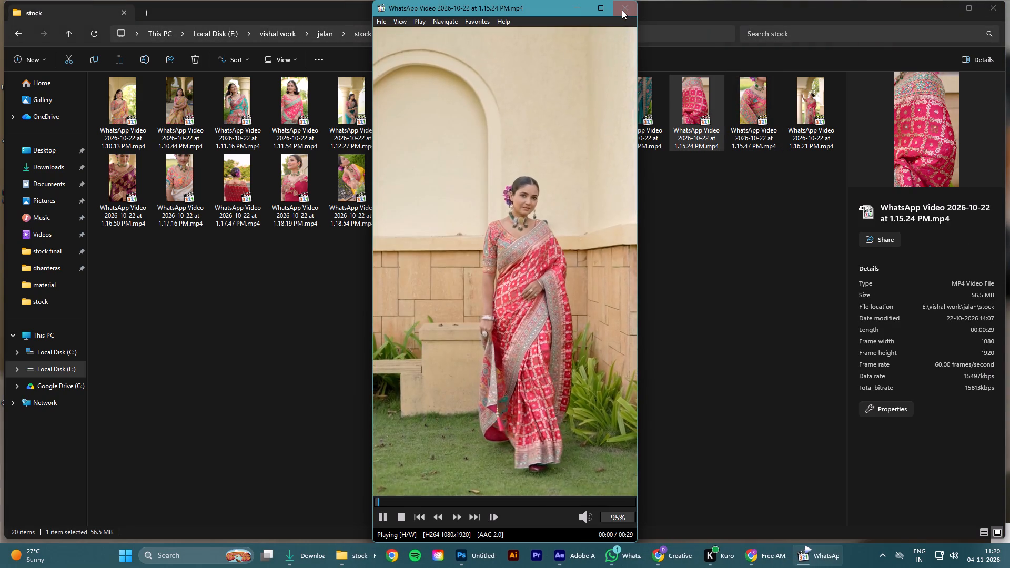
pyautogui.click(622, 10)
pyautogui.click(671, 250)
# Add the 1.15.47 PM WhatsApp video from the stock folder to Comp 1 in After Effects, placing its layer directly below Adjustment Layer 1.
pyautogui.click(746, 105)
pyautogui.moveTo(752, 100); pyautogui.dragTo(610, 523)
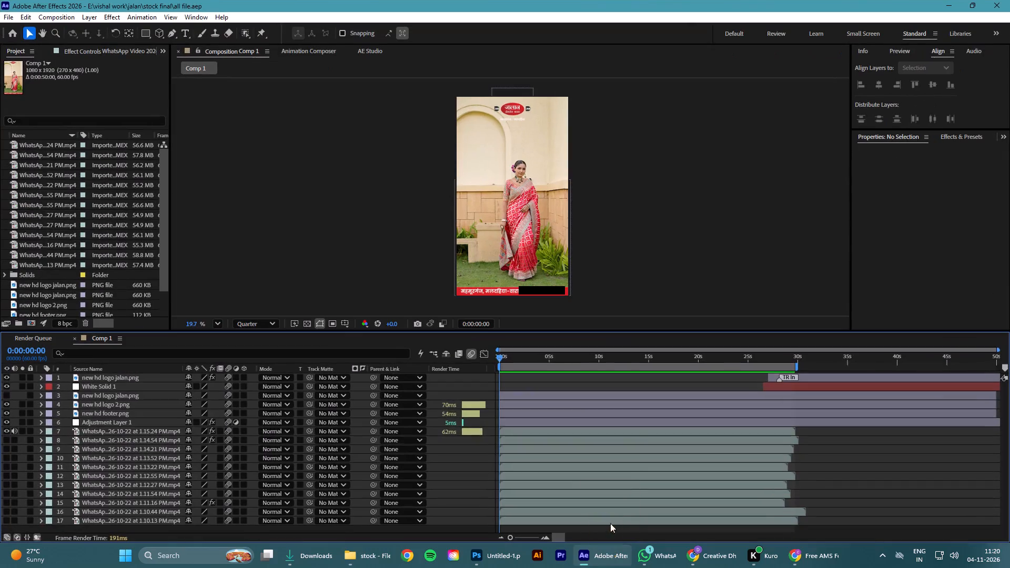
pyautogui.moveTo(610, 523); pyautogui.dragTo(149, 483)
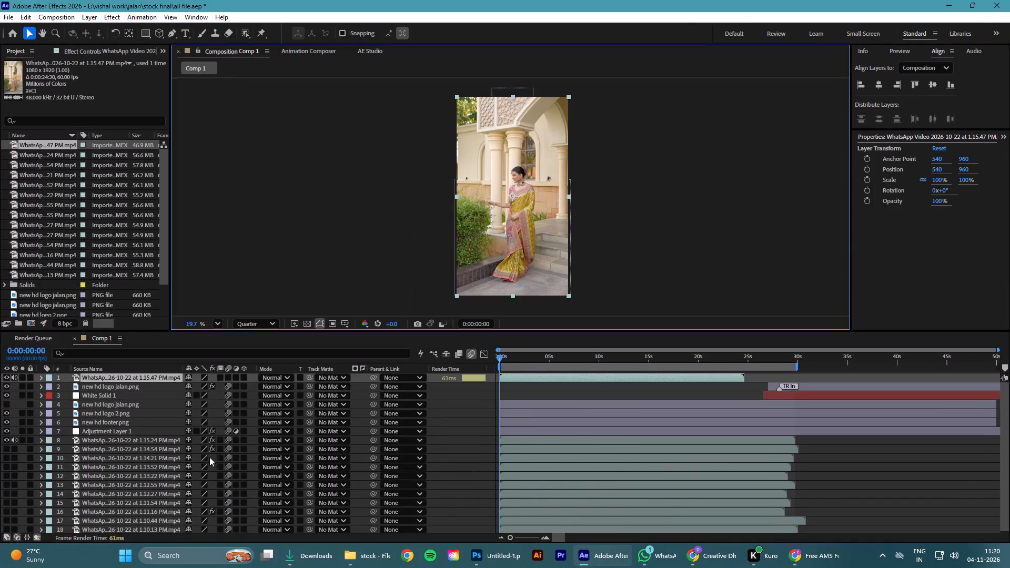
pyautogui.moveTo(109, 379); pyautogui.dragTo(106, 435)
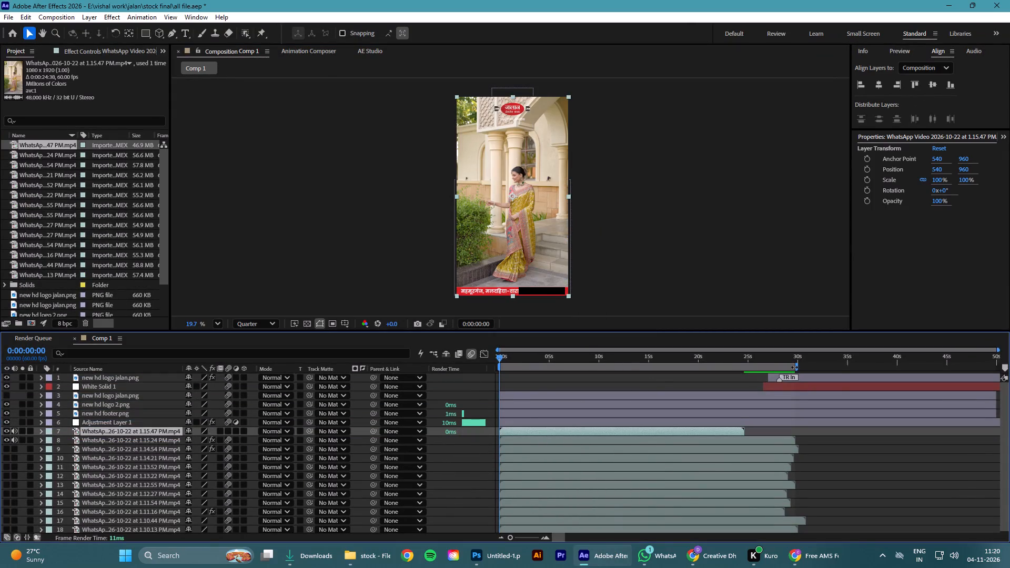
# Shorten Comp 1's work area to finish at the end of the 1.15.47 PM clip, at about 24.5 seconds.
pyautogui.moveTo(797, 369); pyautogui.dragTo(747, 381)
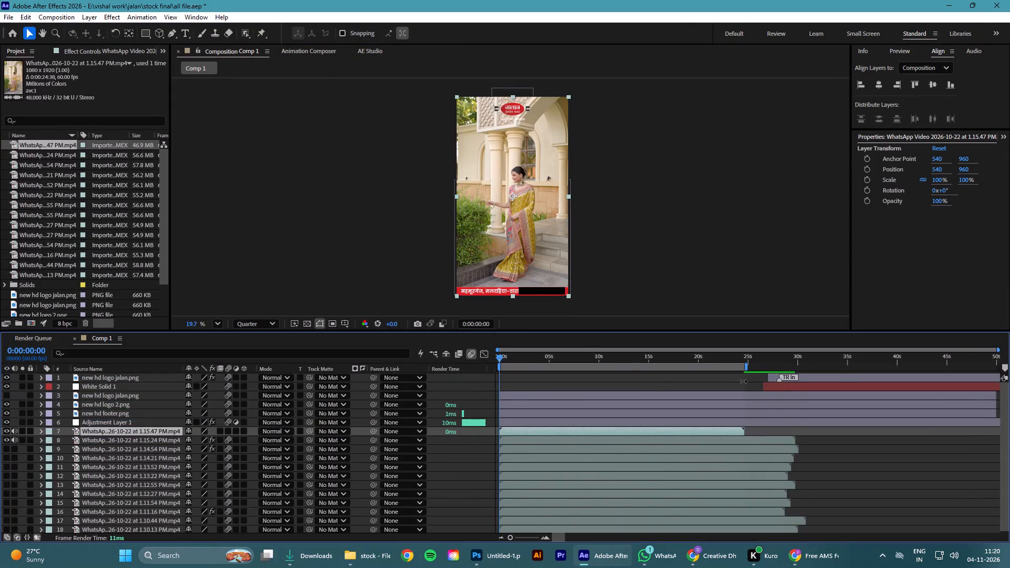
pyautogui.moveTo(747, 381); pyautogui.dragTo(746, 382)
pyautogui.click(733, 356)
pyautogui.moveTo(734, 356); pyautogui.dragTo(744, 357)
pyautogui.click(746, 369)
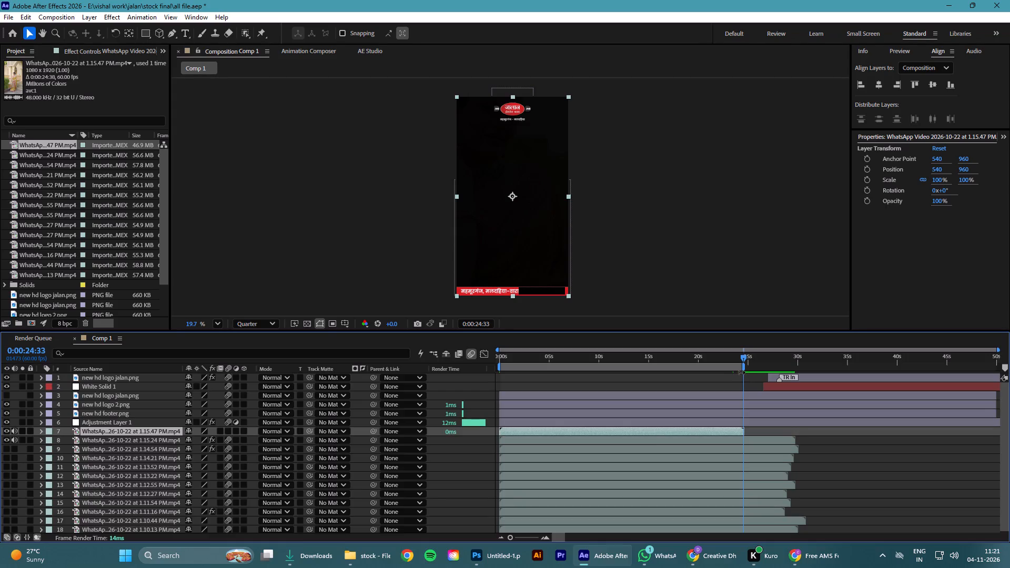
pyautogui.click(743, 359)
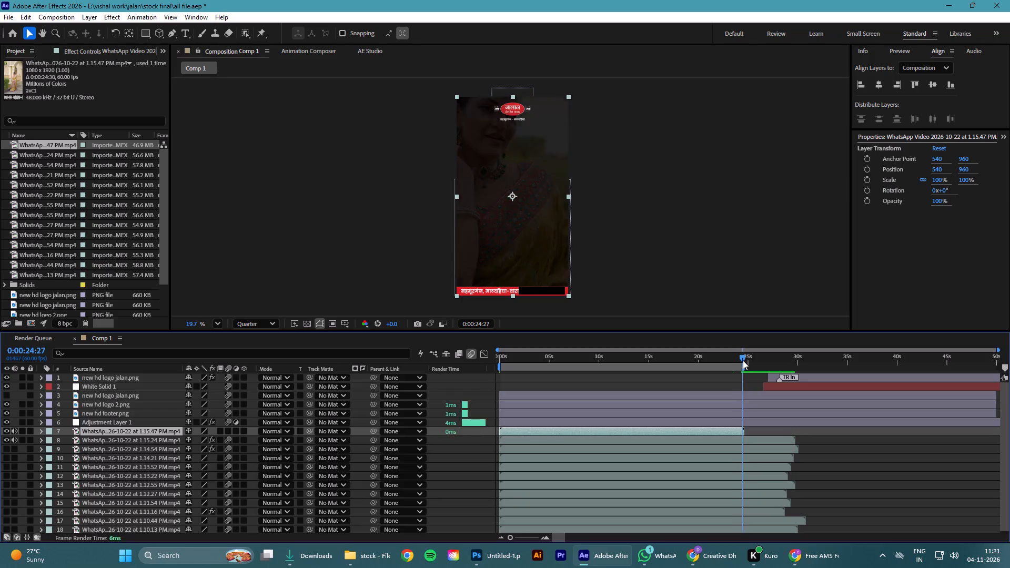
# In Comp 1, with the playhead at 0:00:24:30, shift the top new hd logo jalan.png and White Solid 1 layers together about 5 seconds earlier.
pyautogui.click(744, 369)
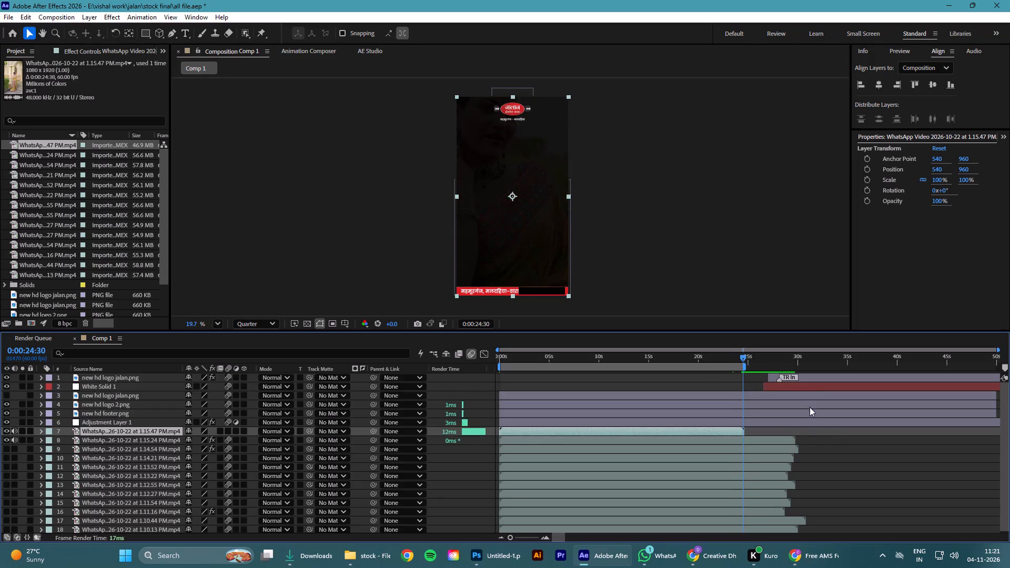
pyautogui.click(825, 436)
pyautogui.click(804, 386)
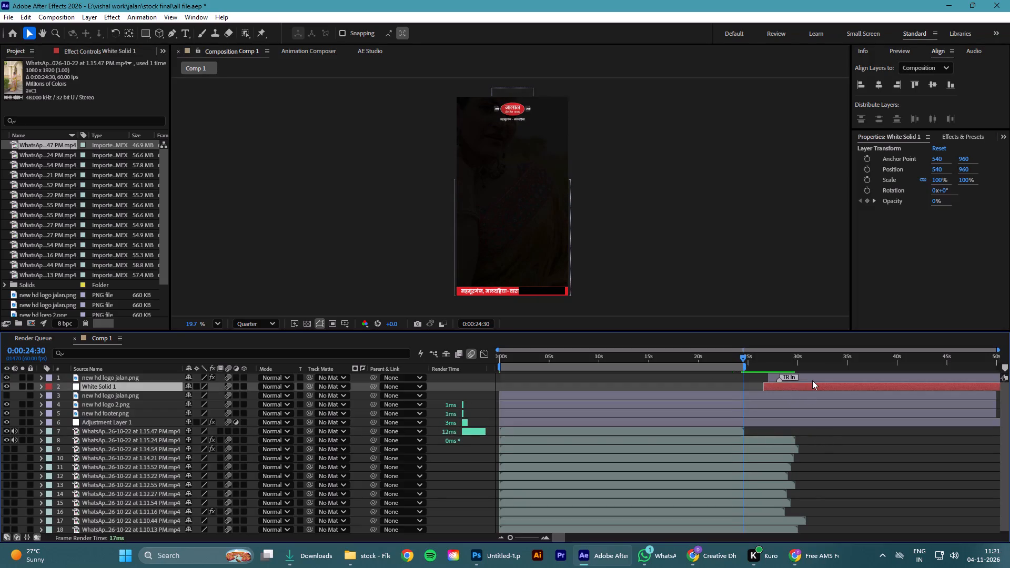
pyautogui.keyDown('ctrl'); pyautogui.click(812, 380); pyautogui.keyUp('ctrl')
pyautogui.moveTo(827, 377); pyautogui.dragTo(785, 383)
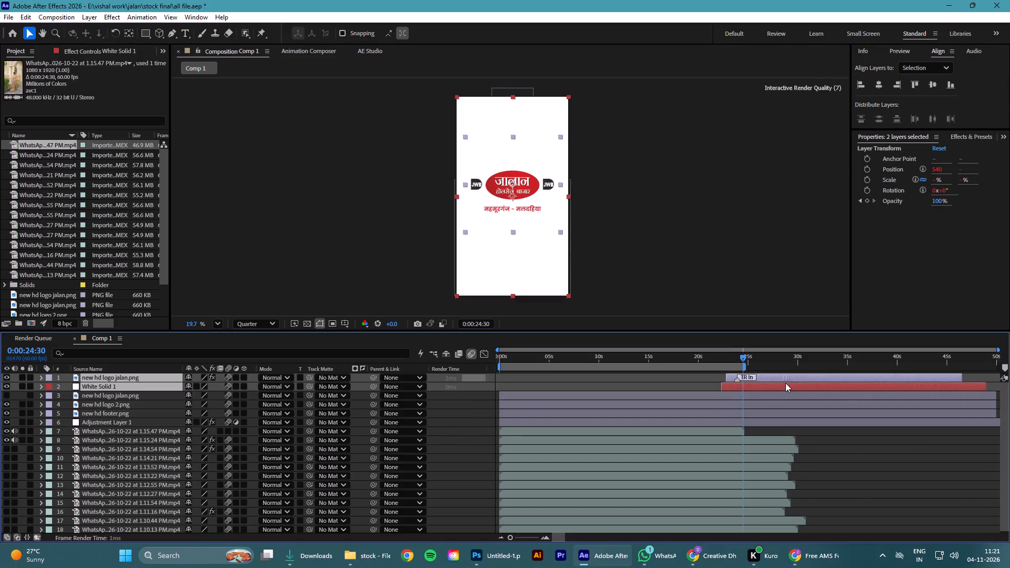
pyautogui.moveTo(785, 383); pyautogui.dragTo(782, 384)
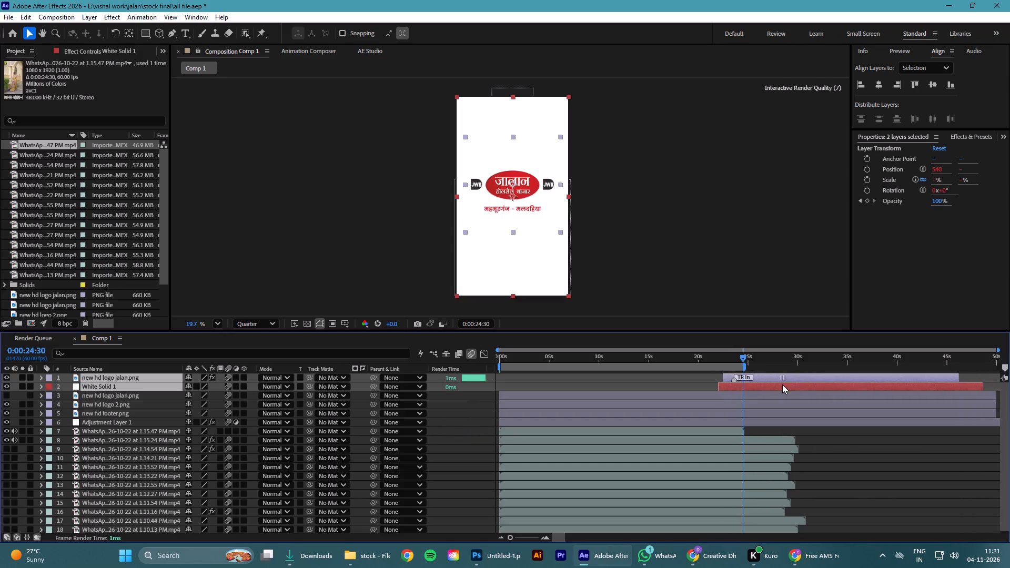
pyautogui.moveTo(782, 384); pyautogui.dragTo(780, 384)
pyautogui.click(850, 460)
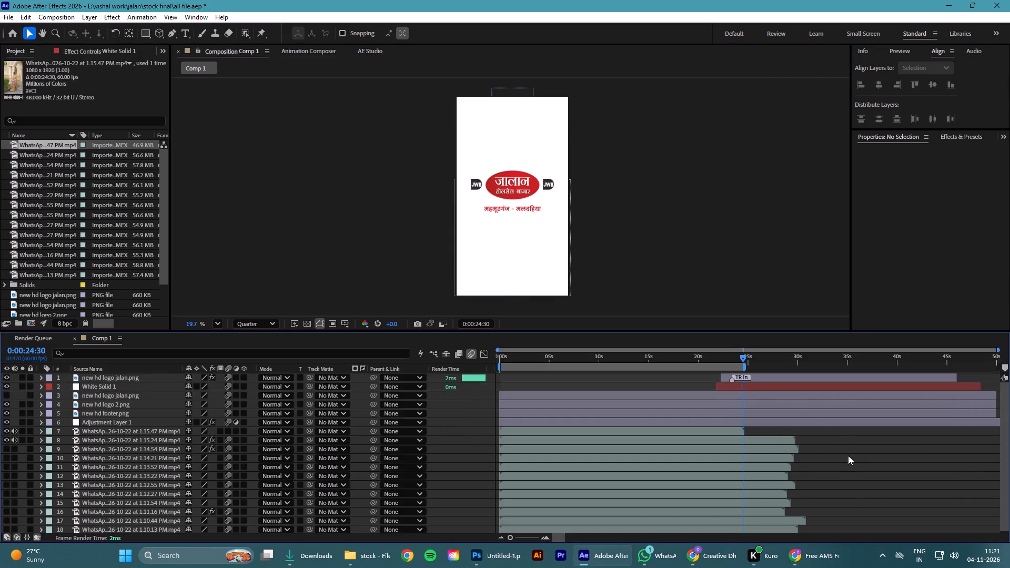
# Return the Comp 1 playhead to 0:00:00:00 and save the all file project.
pyautogui.click(521, 537)
pyautogui.moveTo(528, 539); pyautogui.dragTo(510, 540)
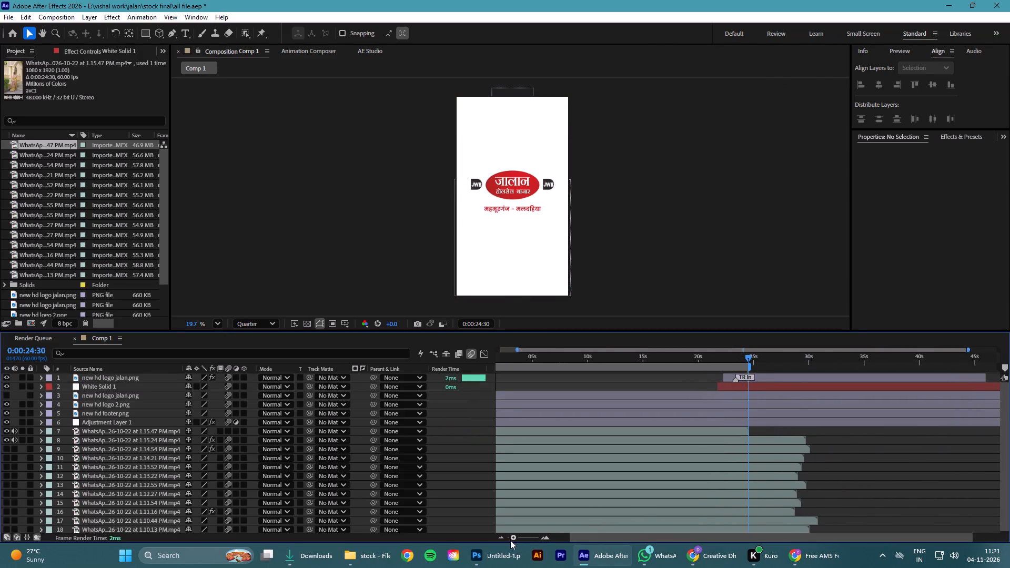
pyautogui.moveTo(510, 540); pyautogui.dragTo(489, 540)
pyautogui.click(523, 358)
pyautogui.moveTo(526, 356); pyautogui.dragTo(425, 362)
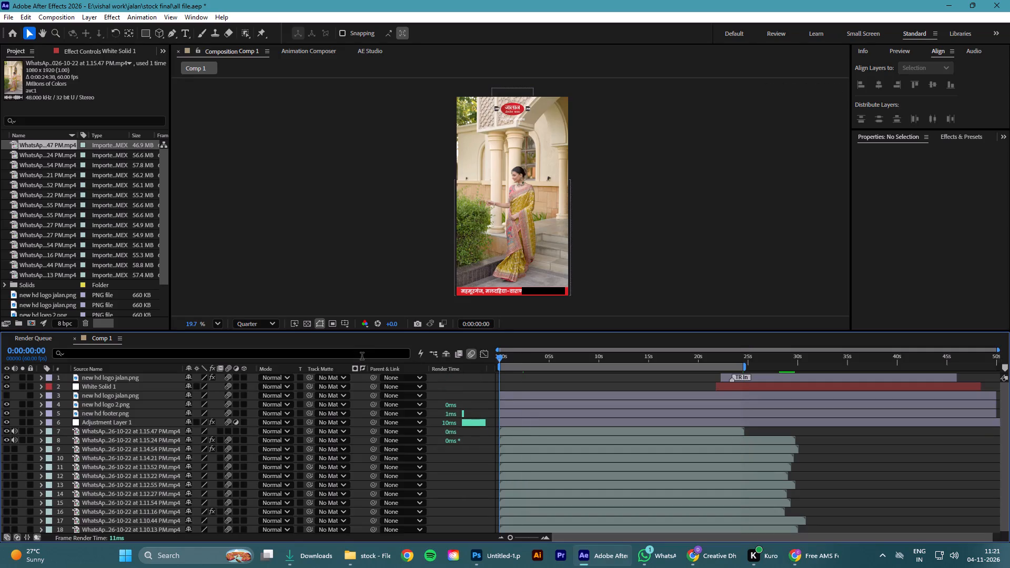
pyautogui.hotkey('ctrl', 's')
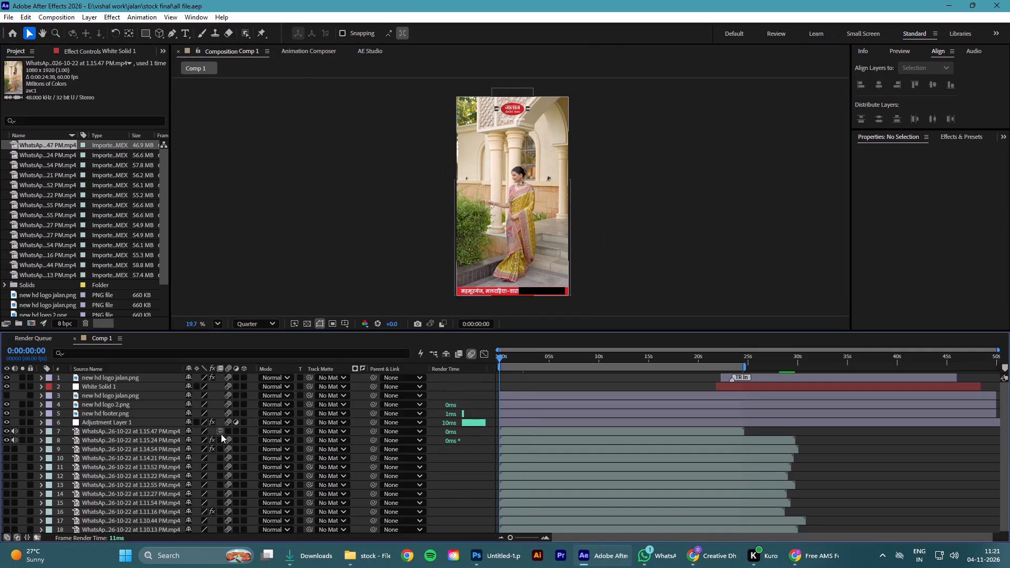
# Enable motion blur for layer 7, the WhatsApp video ending in 1.15.47 PM.
pyautogui.click(229, 432)
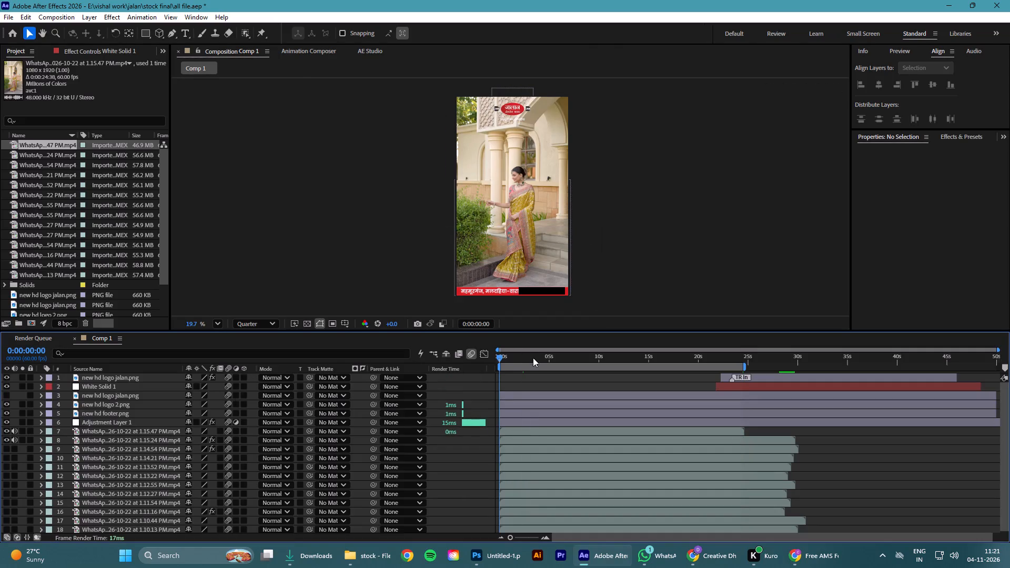
# Check the opening seconds of Comp 1 by scrubbing early frames and playing a short preview from the start.
pyautogui.click(533, 358)
pyautogui.moveTo(540, 358); pyautogui.dragTo(427, 365)
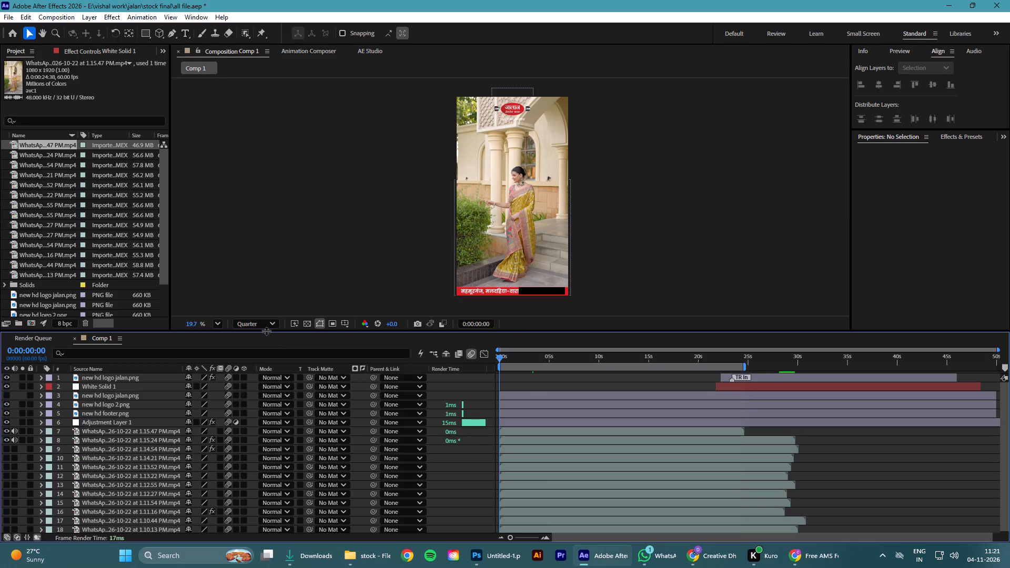
pyautogui.click(536, 358)
pyautogui.moveTo(542, 356); pyautogui.dragTo(410, 364)
pyautogui.press('space')
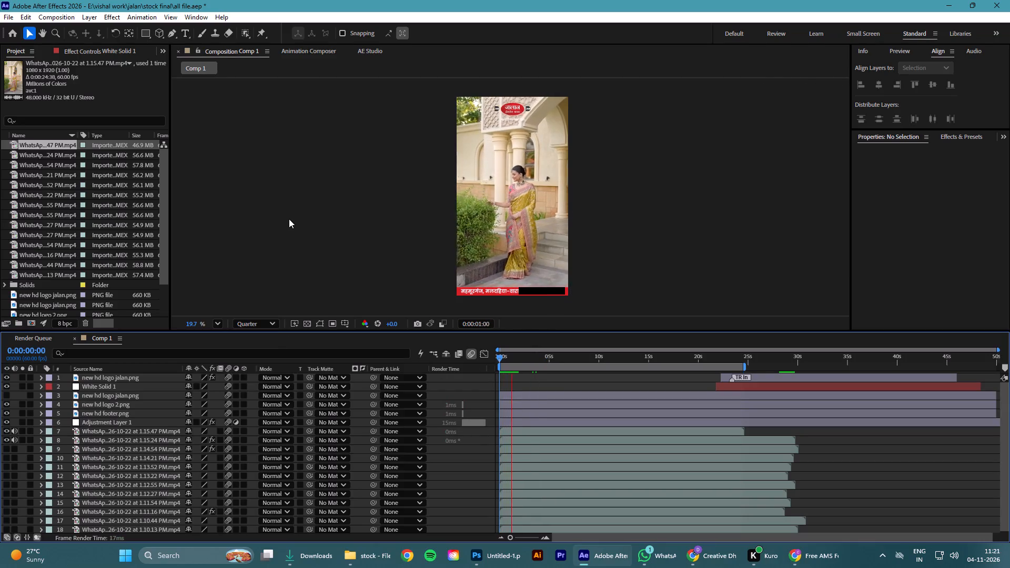
pyautogui.press('space')
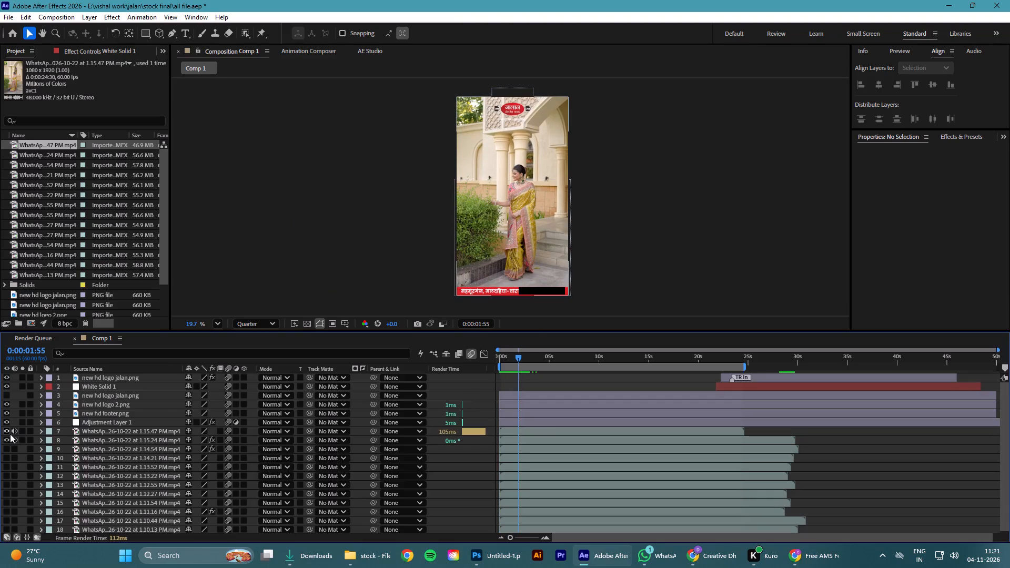
# Mute and hide layer 8, the WhatsApp video ending in 1.15.24 PM.
pyautogui.click(14, 439)
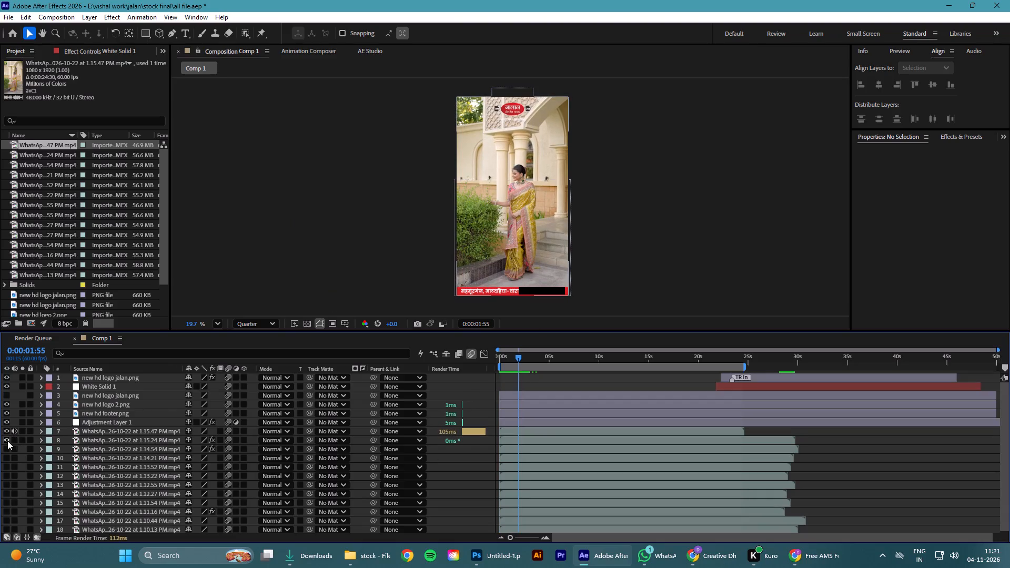
pyautogui.click(7, 441)
# Return the Comp 1 playhead to 0:00:00:00 and save the all file project.
pyautogui.click(536, 357)
pyautogui.moveTo(537, 357); pyautogui.dragTo(365, 364)
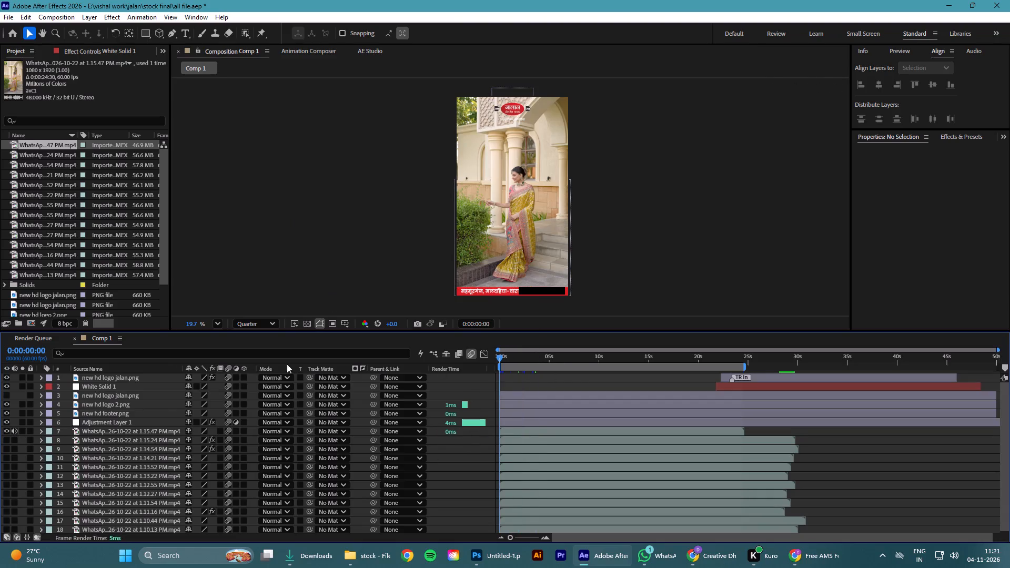
pyautogui.hotkey('ctrl', 's')
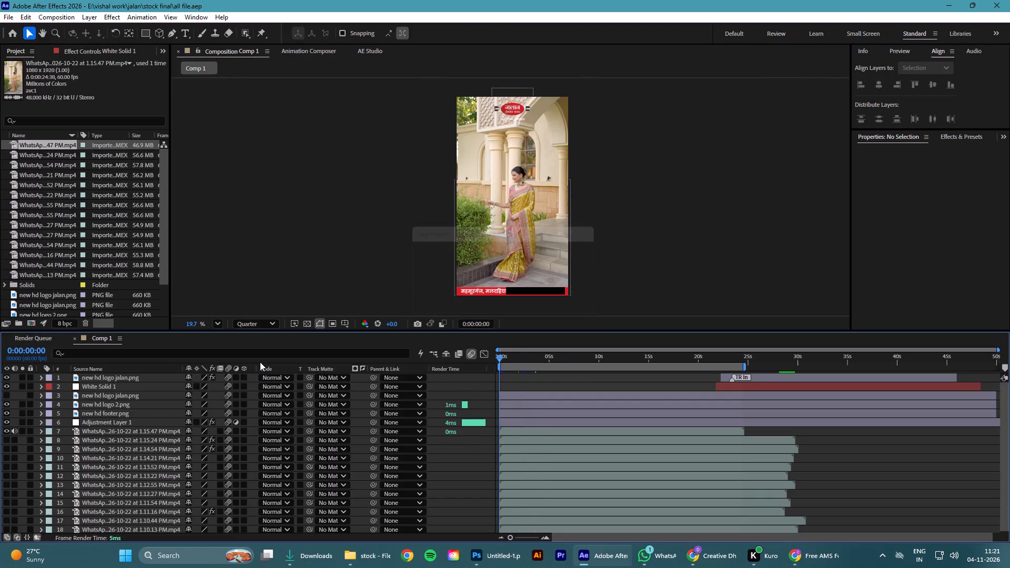
# Play the Comp 1 preview from the start.
pyautogui.press('space')
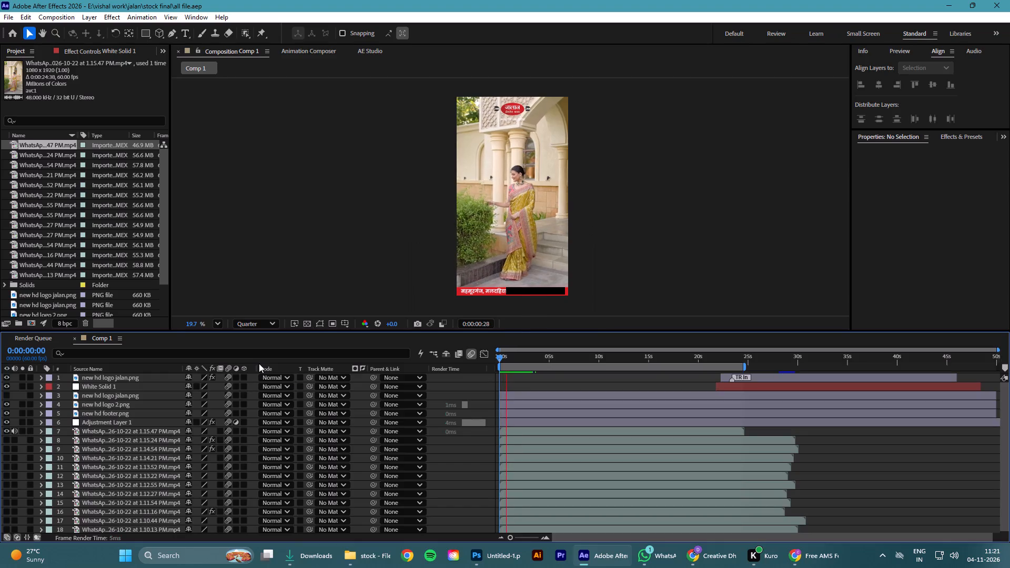
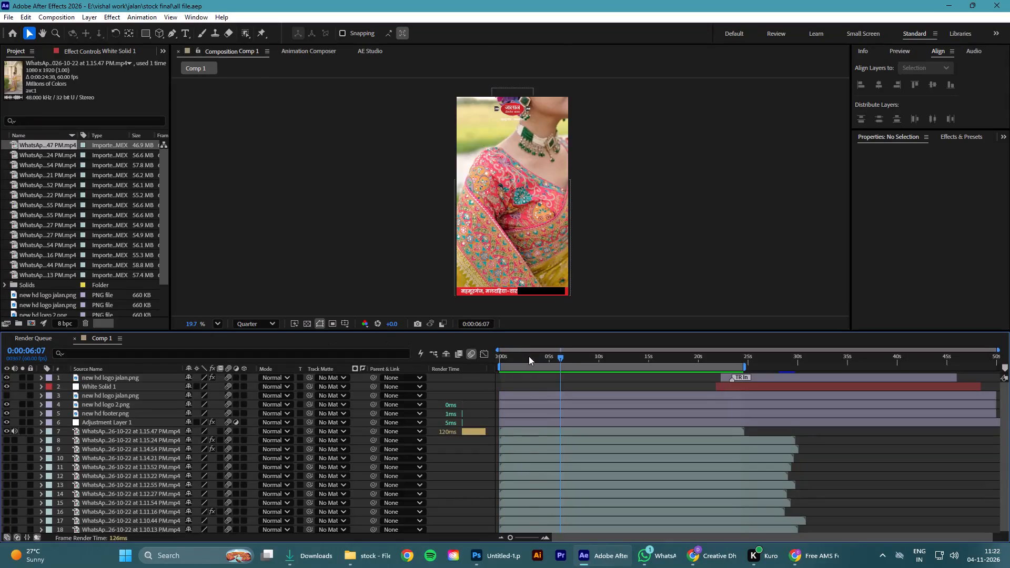
# Return the Comp 1 playhead to 0:00:00:00 and save the all file project.
pyautogui.click(529, 356)
pyautogui.moveTo(541, 357); pyautogui.dragTo(439, 357)
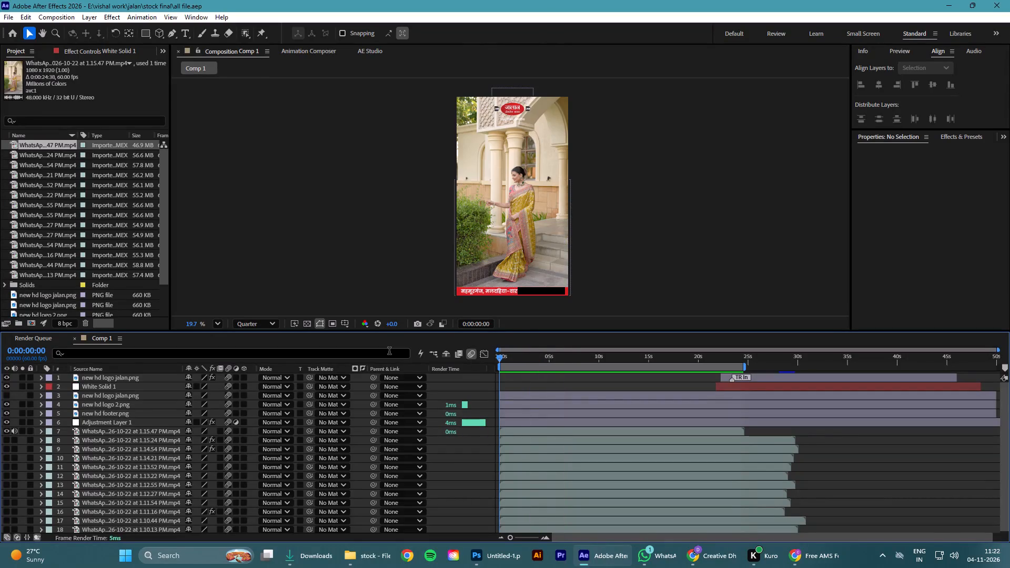
pyautogui.hotkey('ctrl', 's')
# Play the opening seconds of Comp 1 from 0:00:00:00 repeatedly to check the saree footage with the logo and footer.
pyautogui.click(526, 358)
pyautogui.moveTo(526, 358); pyautogui.dragTo(389, 362)
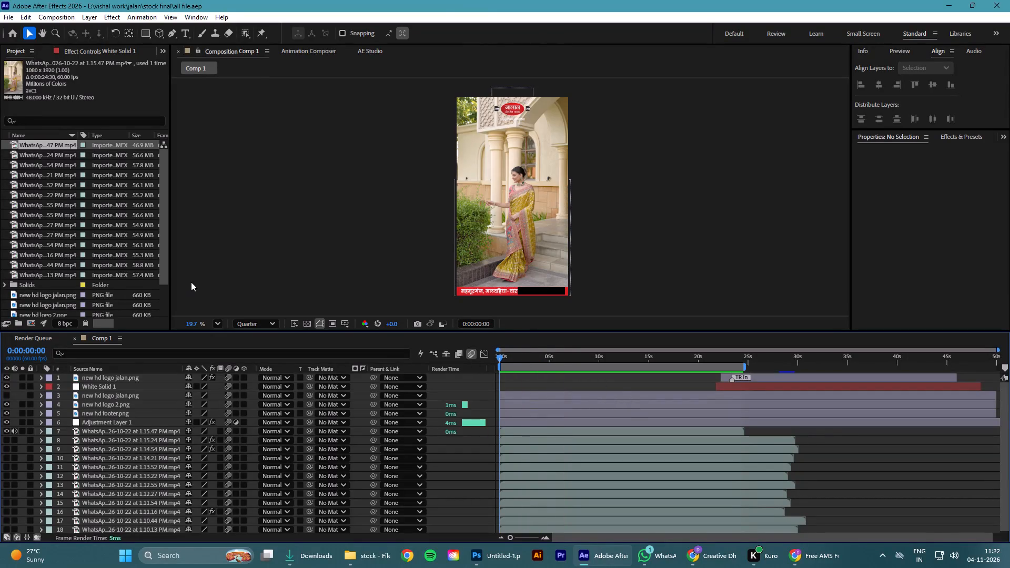
pyautogui.press('space')
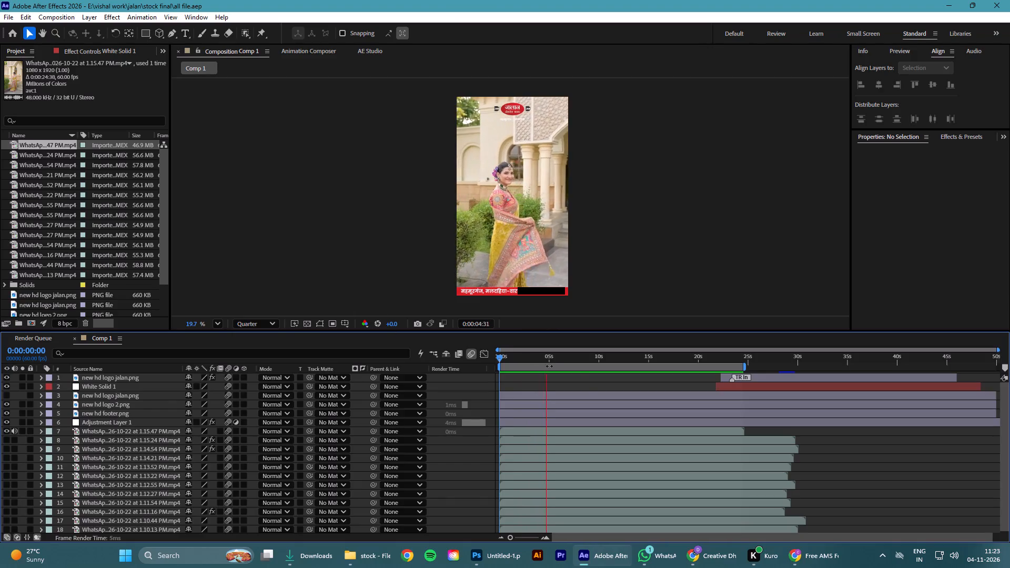
pyautogui.press('space')
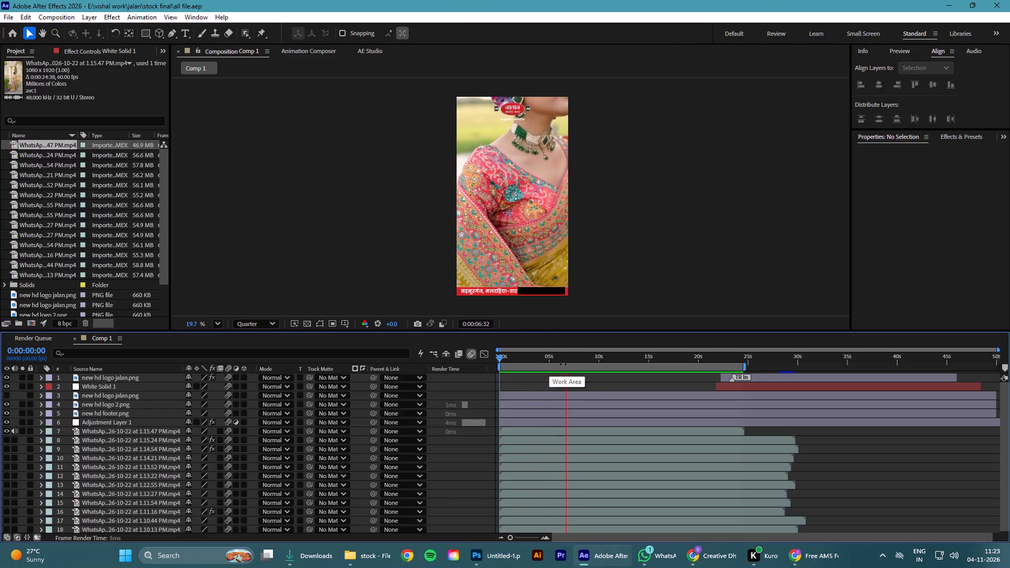
pyautogui.moveTo(565, 354); pyautogui.dragTo(433, 365)
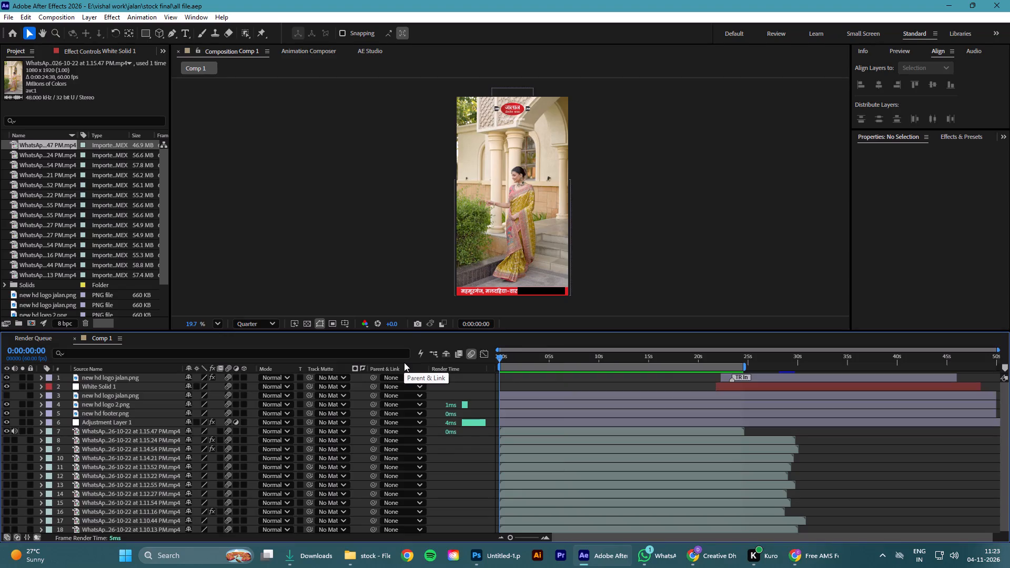
pyautogui.press('space')
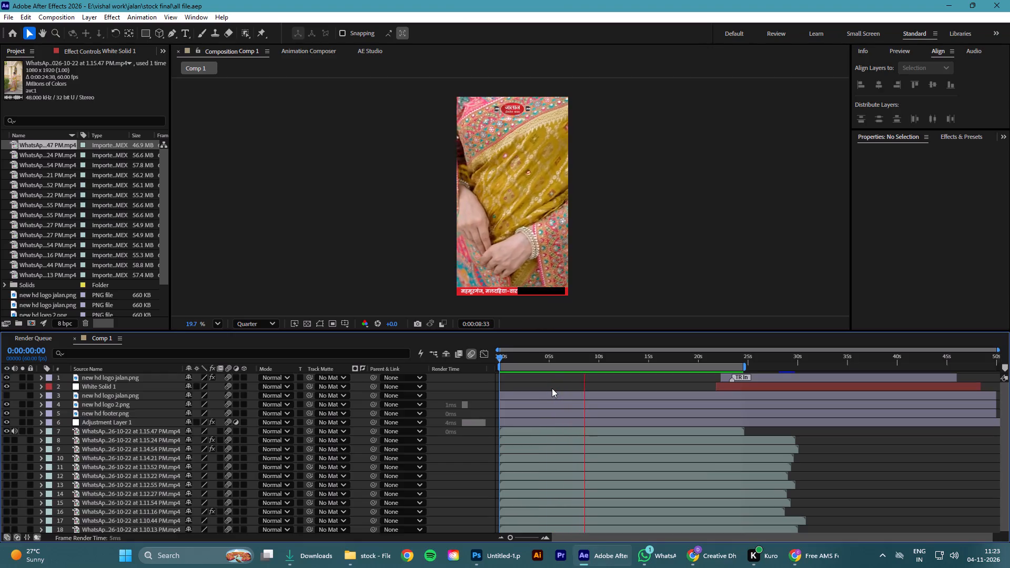
pyautogui.press('space')
# Reset the Comp 1 playhead to 0:00:00:00 and save the project.
pyautogui.moveTo(587, 356); pyautogui.dragTo(480, 361)
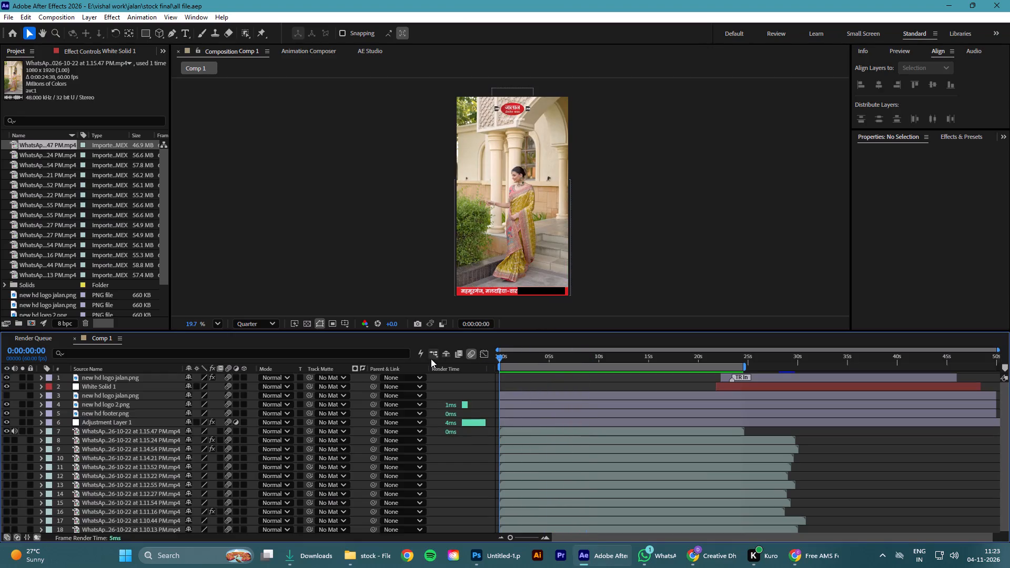
pyautogui.hotkey('ctrl', 's')
# Add Comp 1 to the render queue and name its H.264 output file "jalan 19th" in the stock final folder.
pyautogui.hotkey('ctrl', 'm')
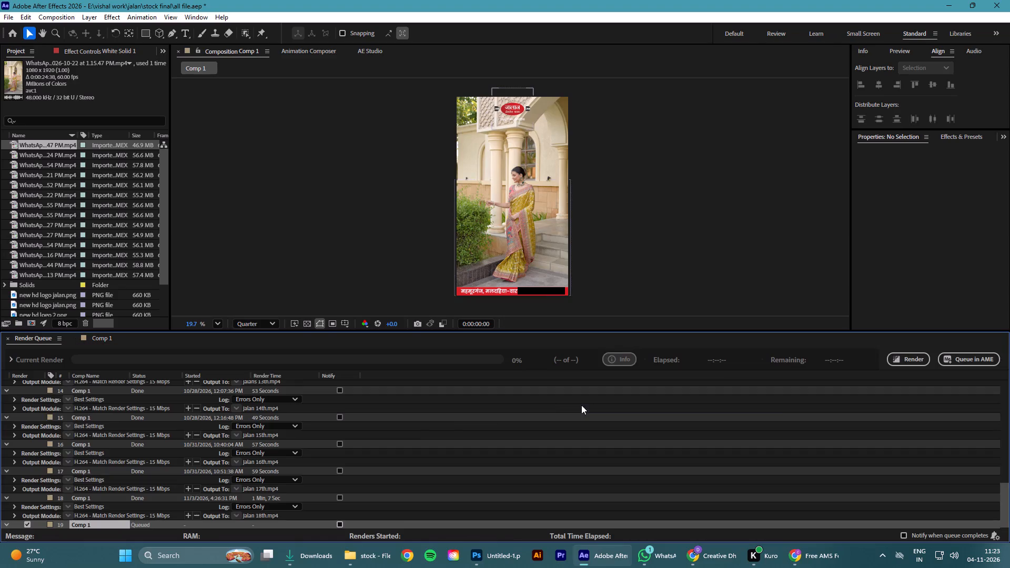
pyautogui.scroll(-12, 268, 451)
pyautogui.click(264, 523)
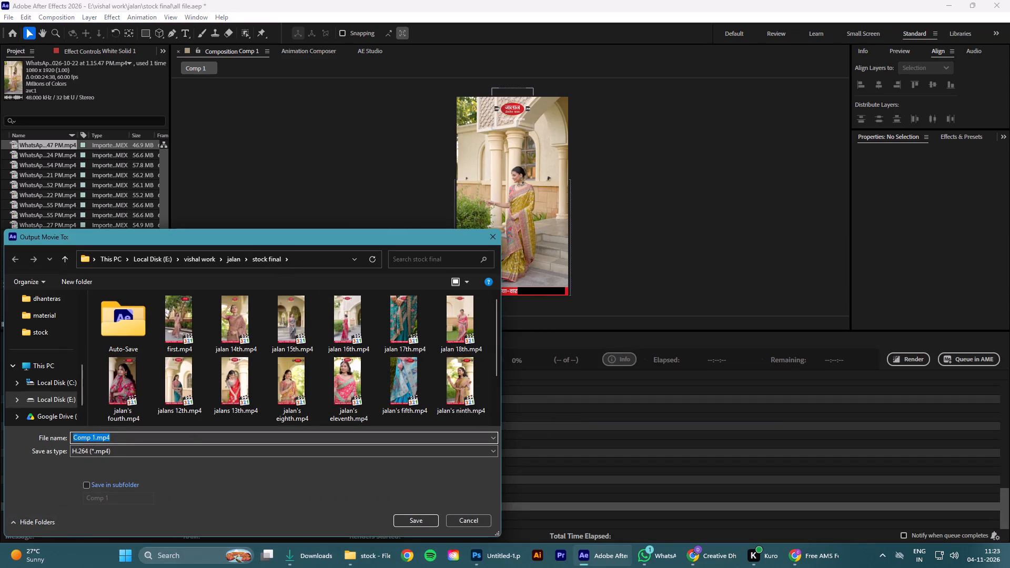
pyautogui.write('jalan')
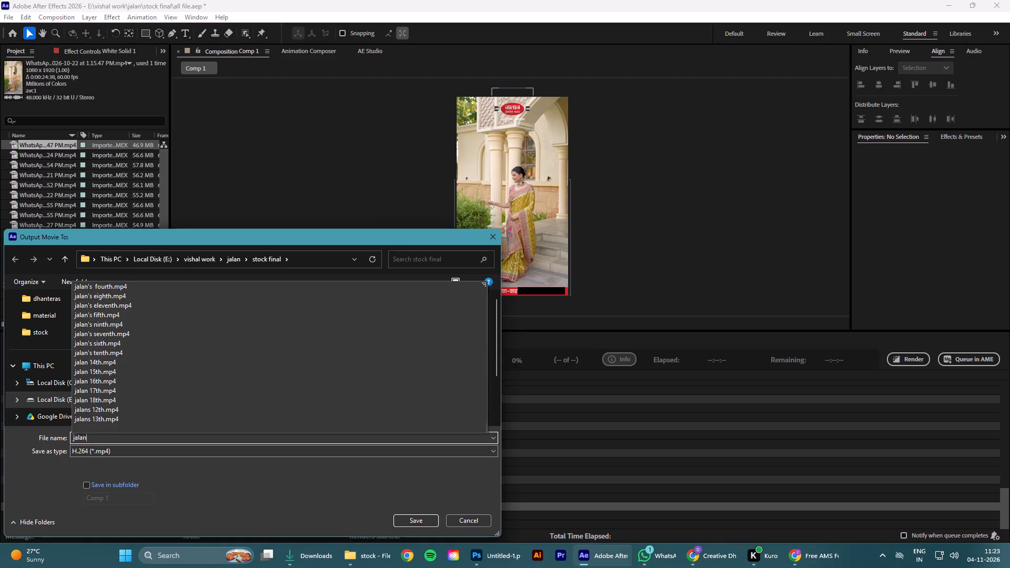
pyautogui.press('space')
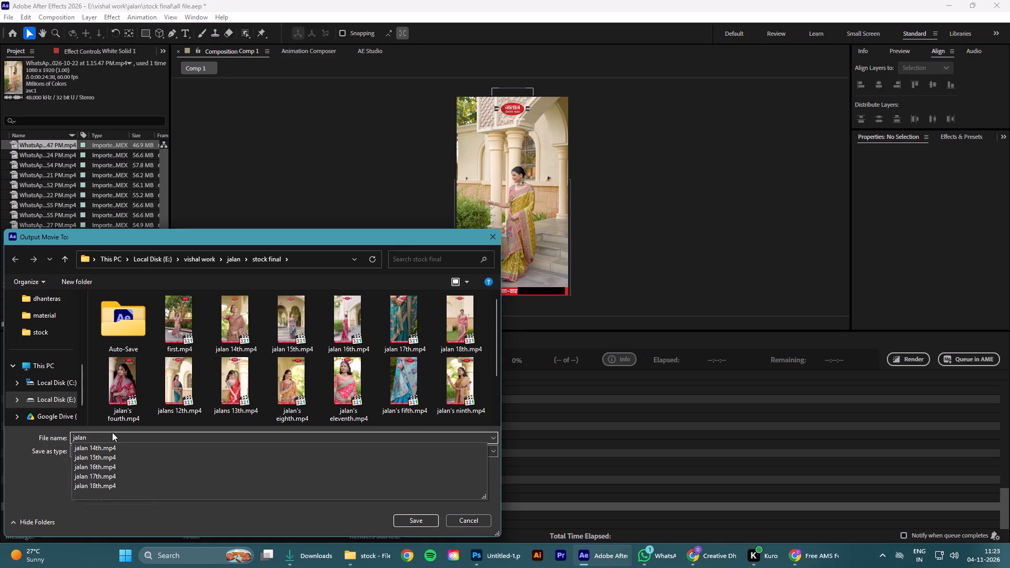
pyautogui.write('19')
pyautogui.write('th')
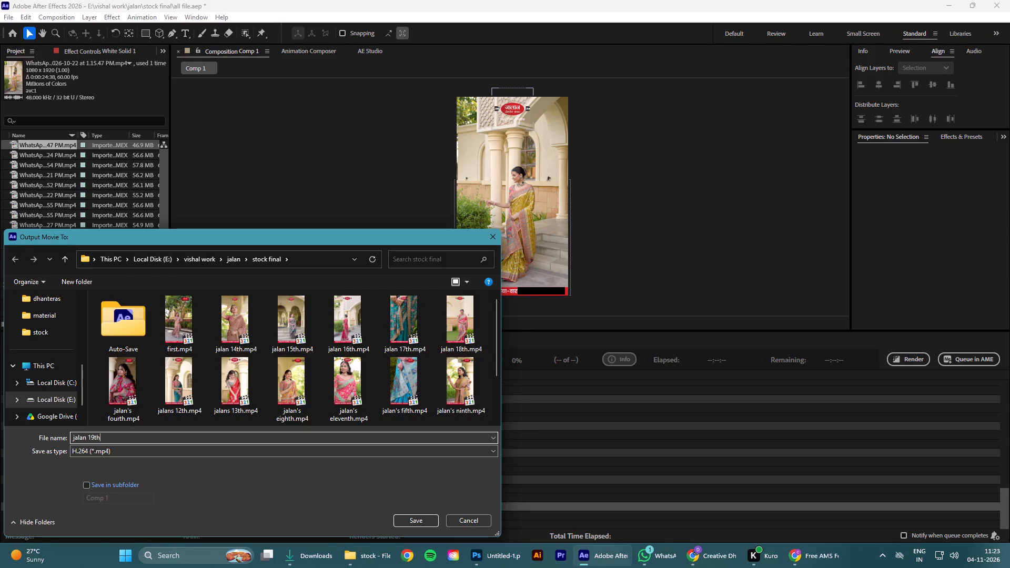
pyautogui.press('Return')
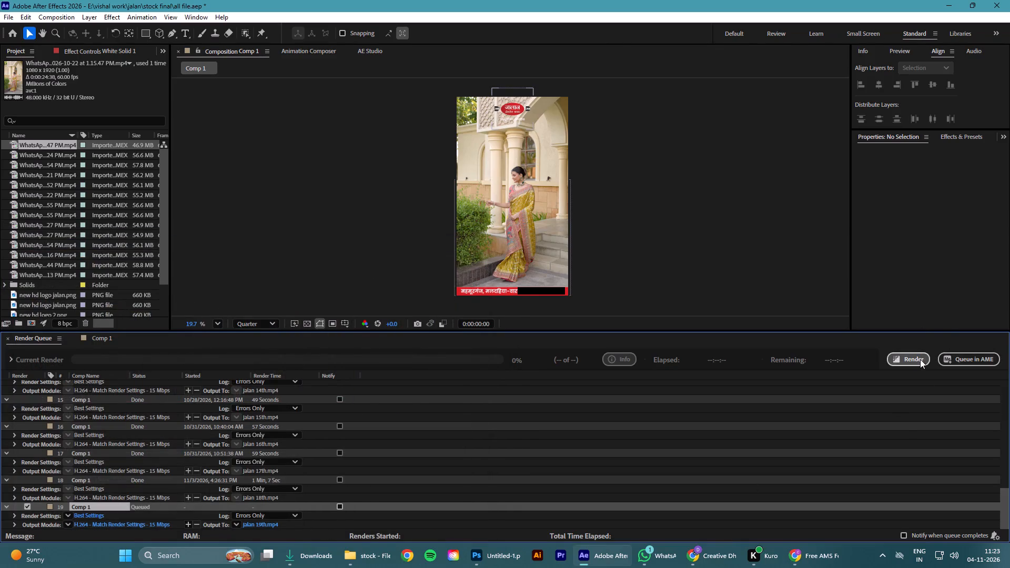
# Start rendering the queued Comp 1 video, jalan 19th.mp4.
pyautogui.click(920, 359)
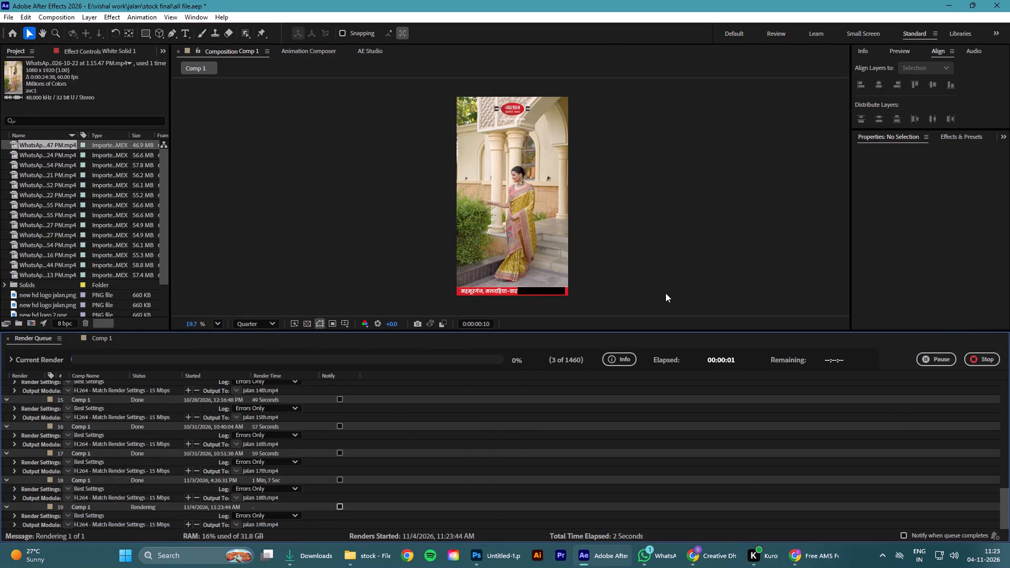
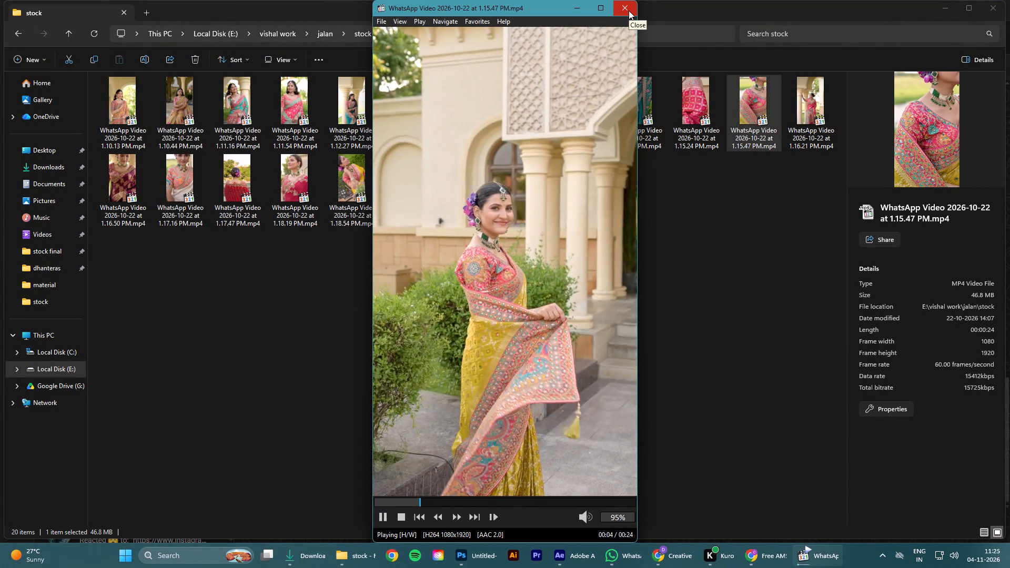
# Close the video player showing the 1.15.47 PM clip.
pyautogui.click(629, 11)
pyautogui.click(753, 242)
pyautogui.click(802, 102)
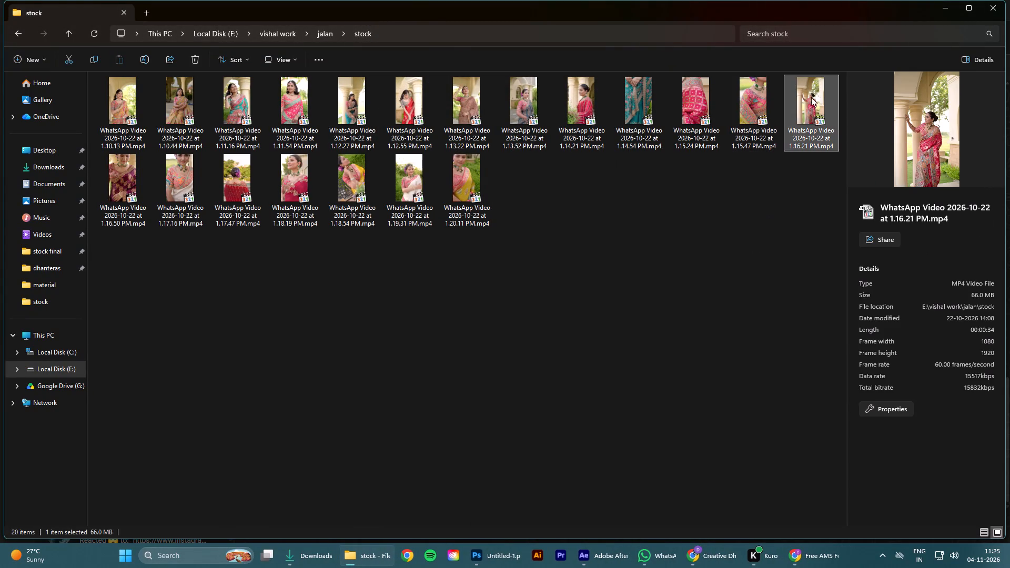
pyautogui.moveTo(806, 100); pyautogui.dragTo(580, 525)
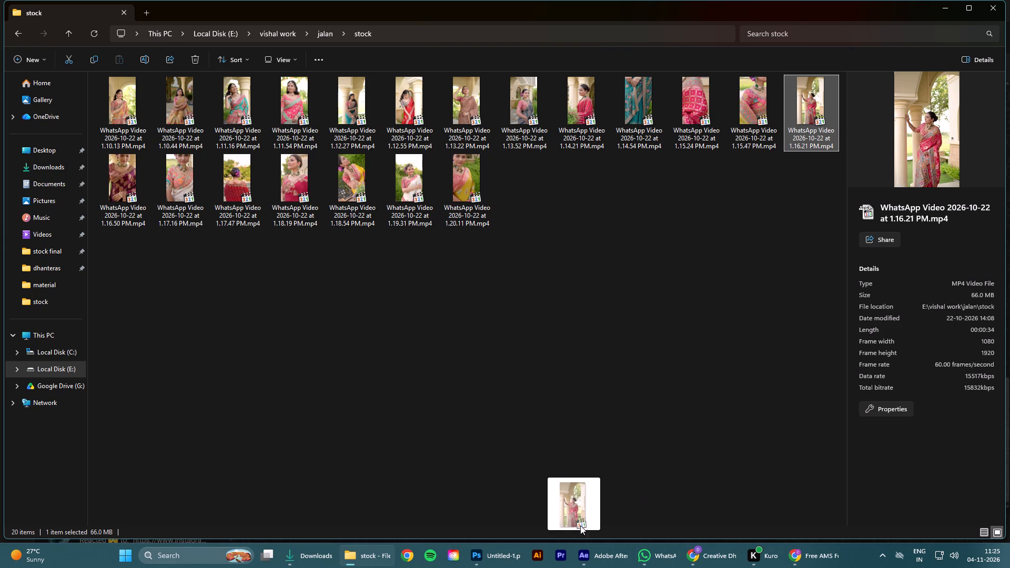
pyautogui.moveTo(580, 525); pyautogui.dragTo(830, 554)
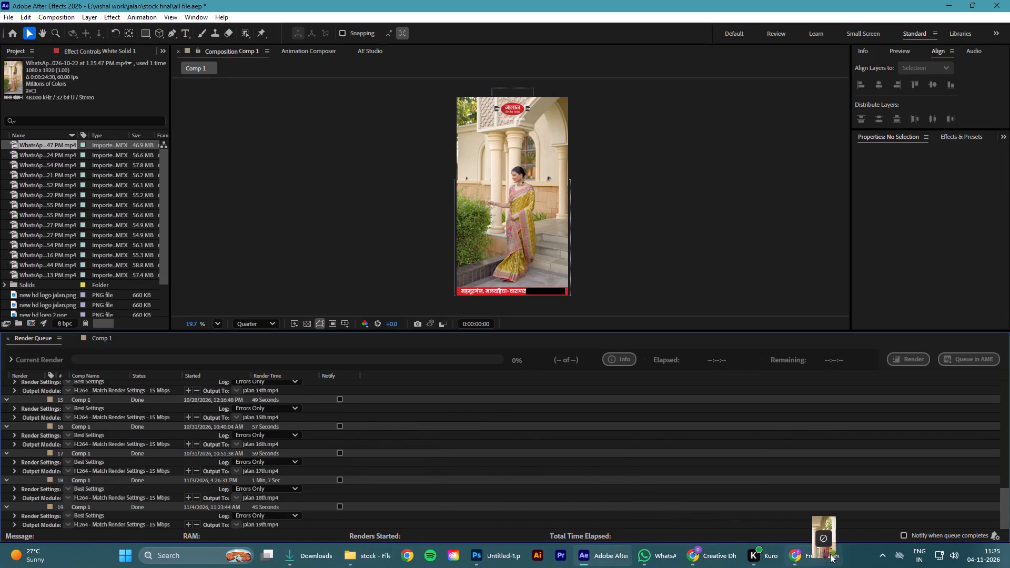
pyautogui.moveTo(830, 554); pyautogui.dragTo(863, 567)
# Show the Comp 1 timeline and import WhatsApp Video 2026-10-22 at 1.16.21 PM.mp4 from the stock folder into its layer stack.
pyautogui.click(103, 334)
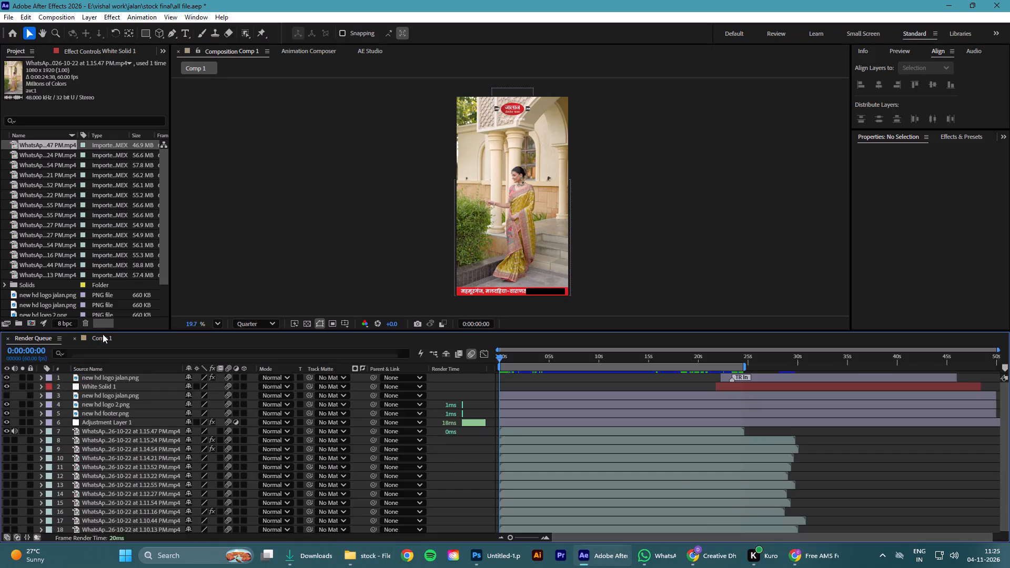
pyautogui.click(375, 557)
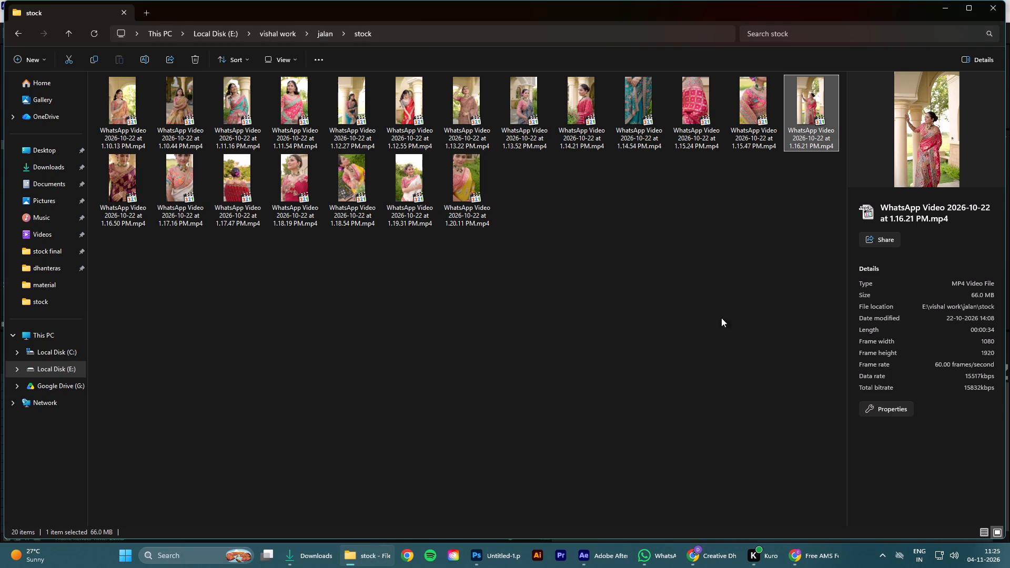
pyautogui.moveTo(815, 102); pyautogui.dragTo(728, 494)
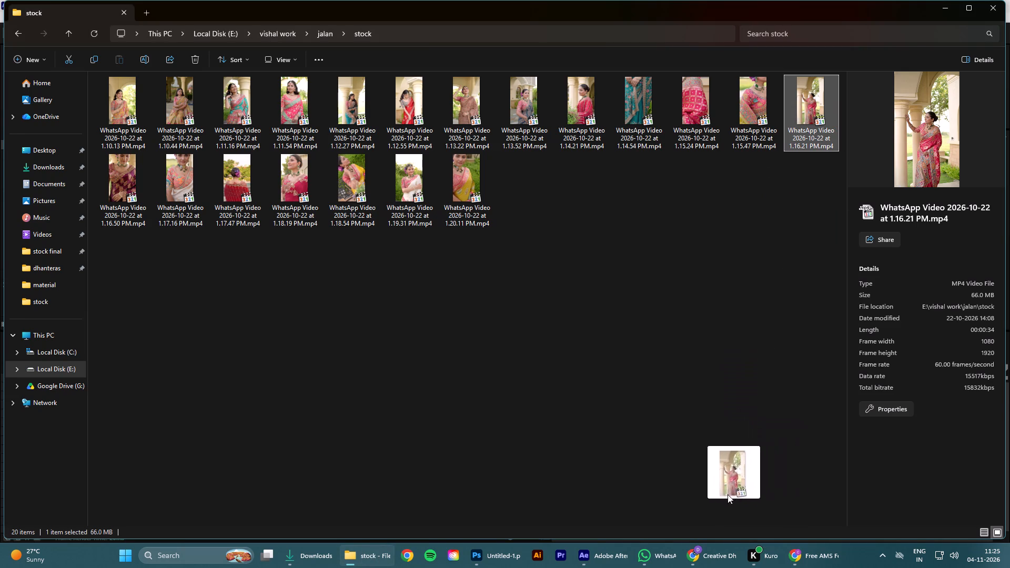
pyautogui.moveTo(728, 494); pyautogui.dragTo(123, 465)
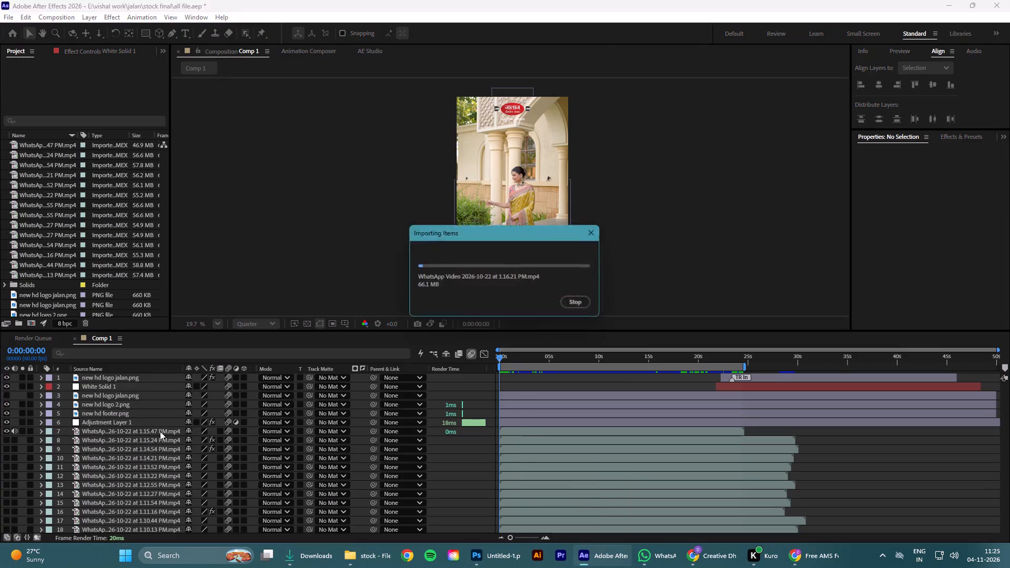
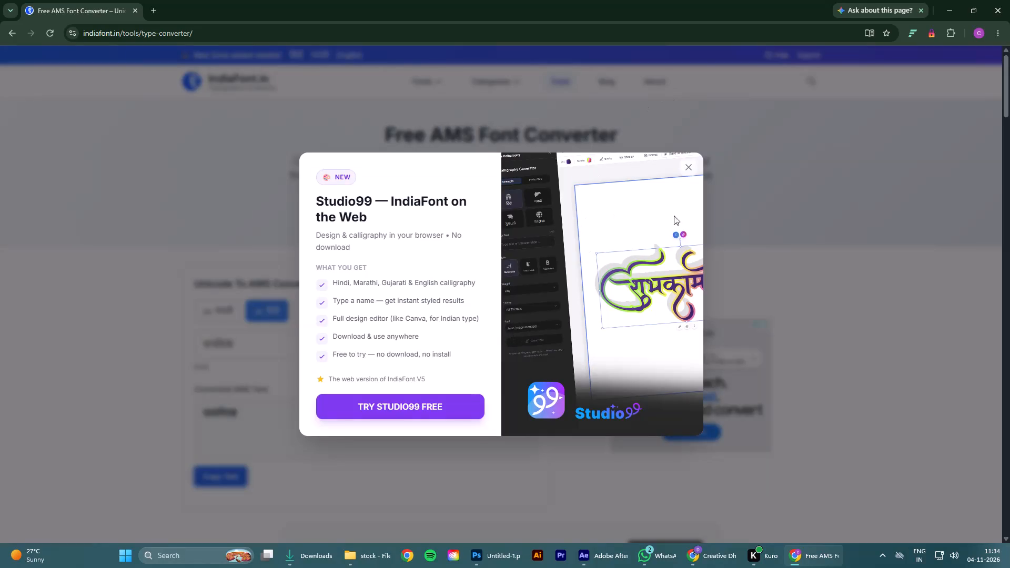
# Dismiss the Studio99 promotion covering the AMS font converter page and open the list of browser extensions.
pyautogui.click(691, 163)
pyautogui.click(953, 32)
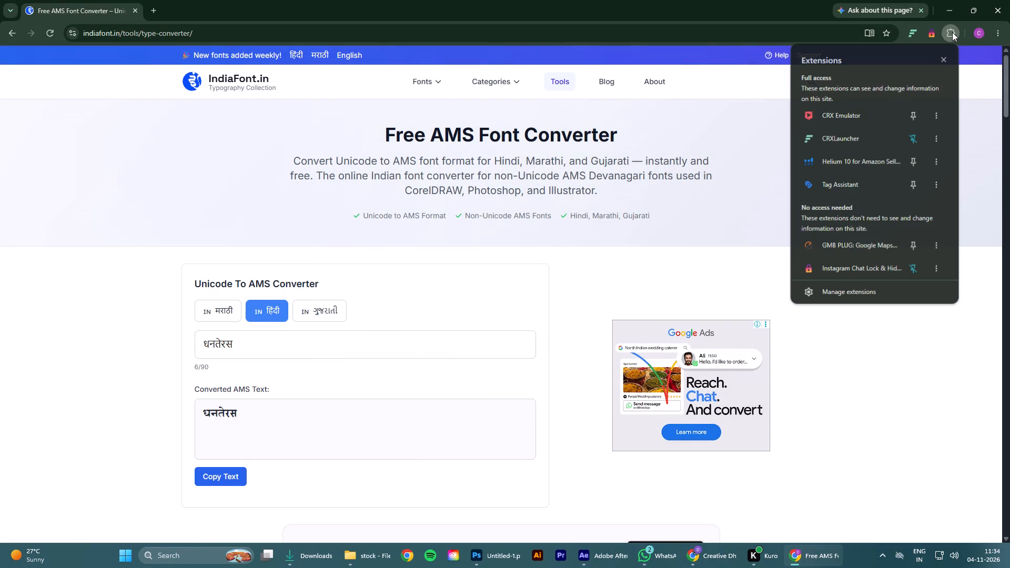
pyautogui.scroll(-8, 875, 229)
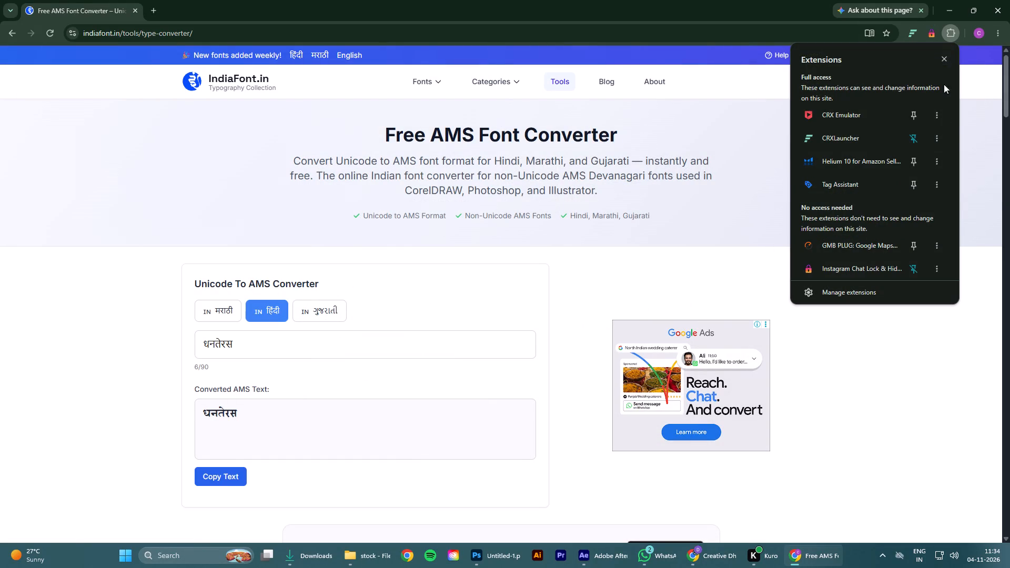
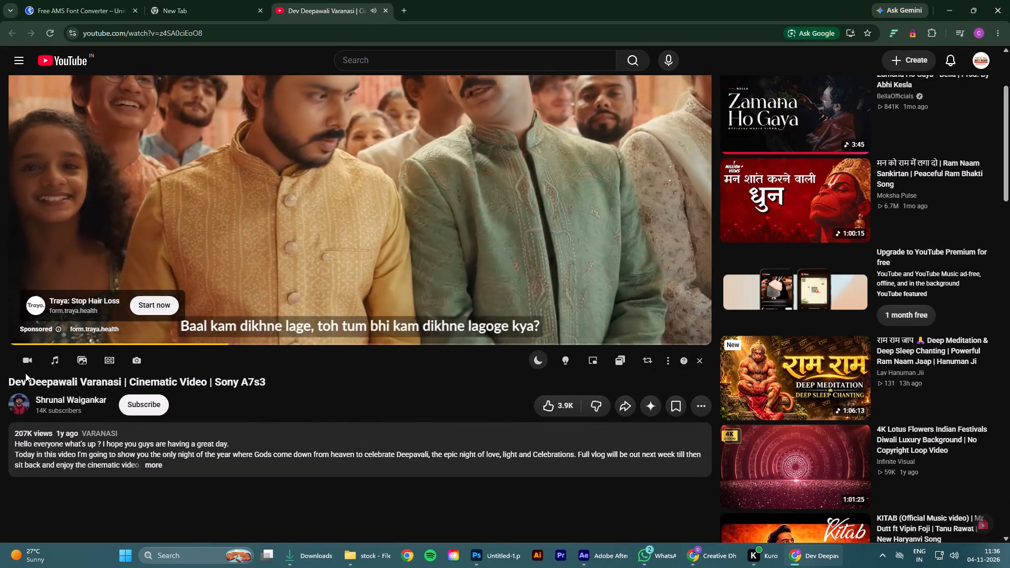
# Download the Dev Deepawali Varanasi cinematic video as a 2160p 4K 60fps MP4 with the Addoncrop extension, dismissing the YouTube Premium offer.
pyautogui.click(23, 361)
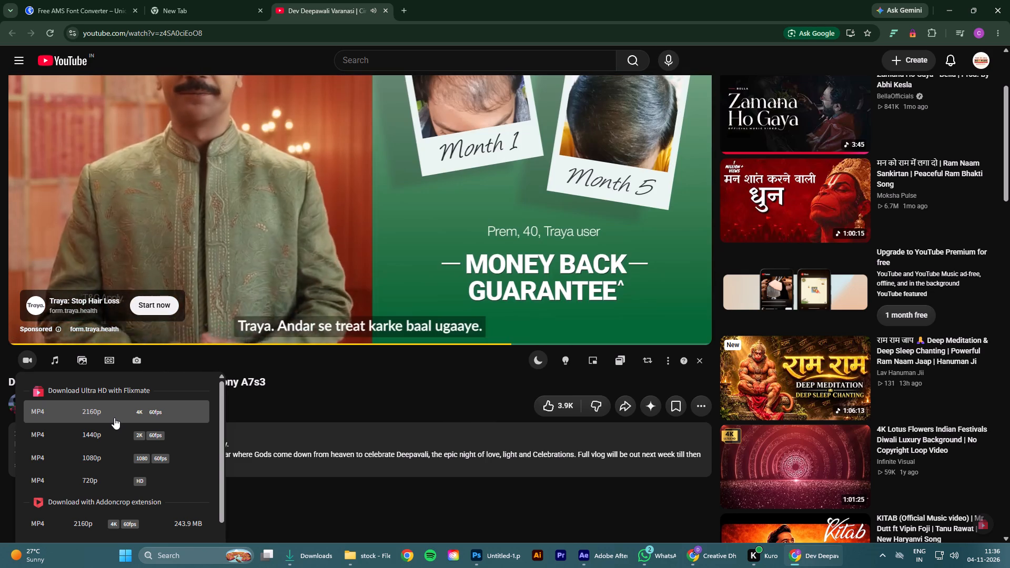
pyautogui.scroll(-3, 108, 429)
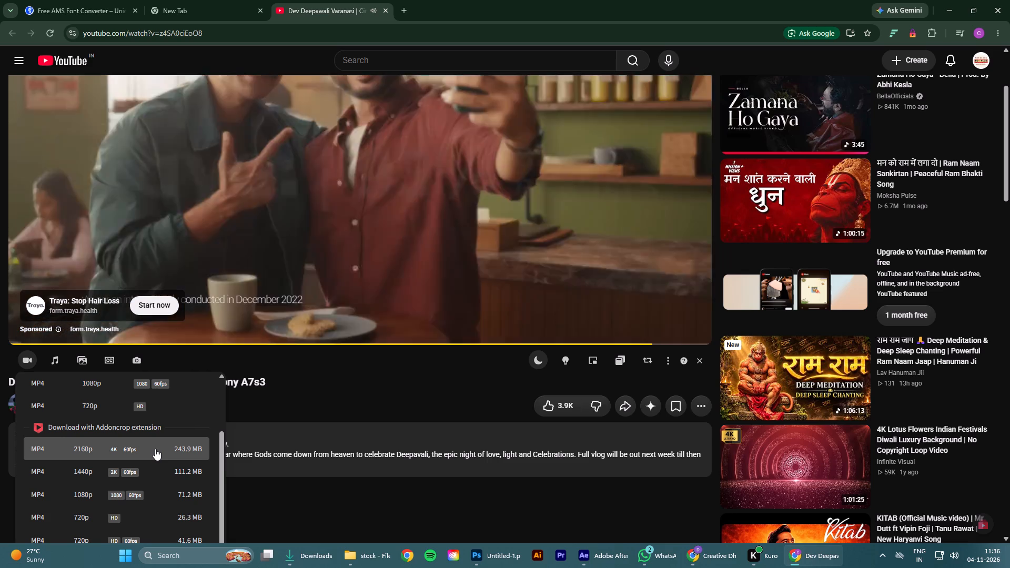
pyautogui.scroll(3, 155, 449)
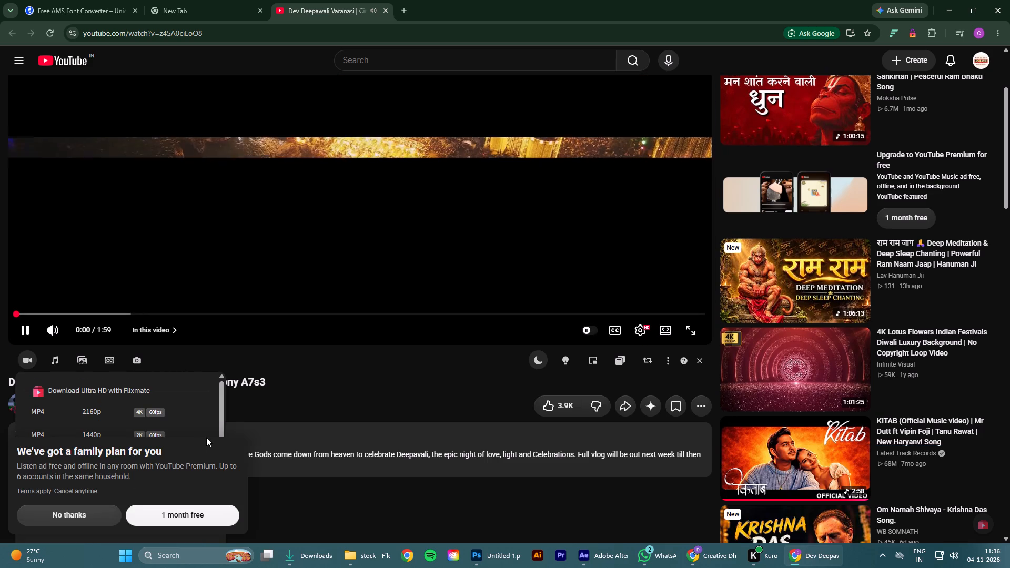
pyautogui.click(64, 513)
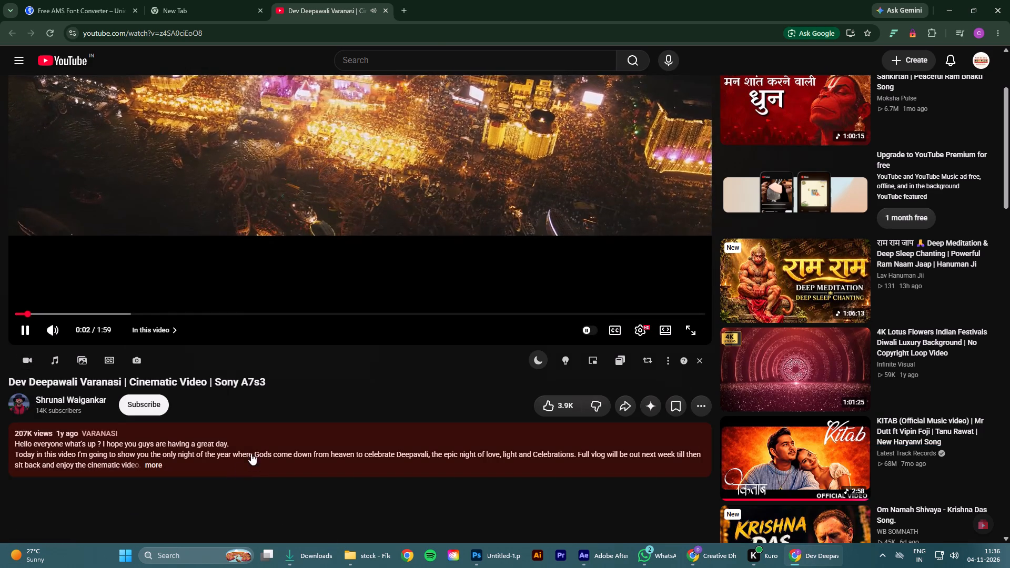
pyautogui.click(26, 358)
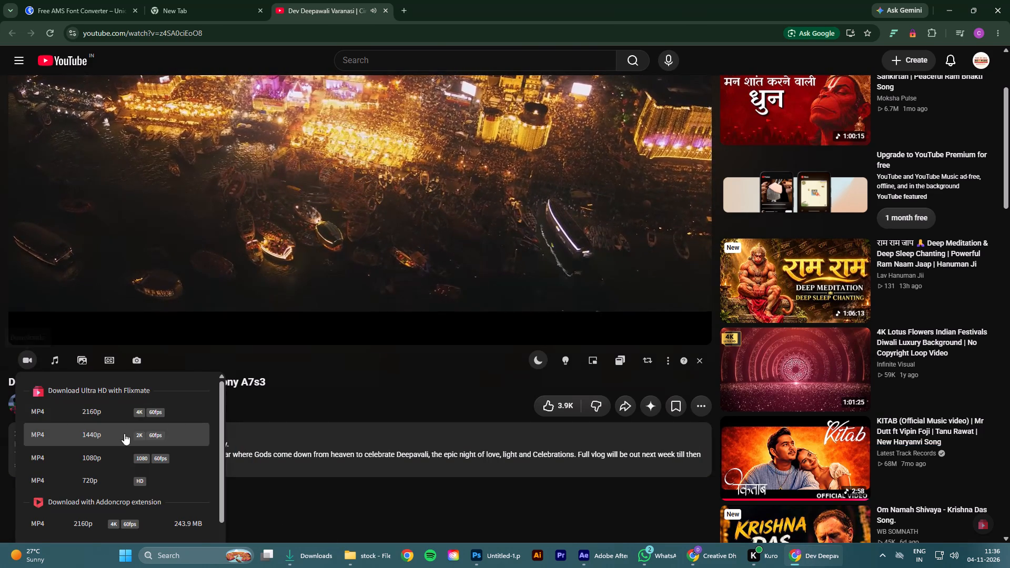
pyautogui.scroll(-1, 138, 434)
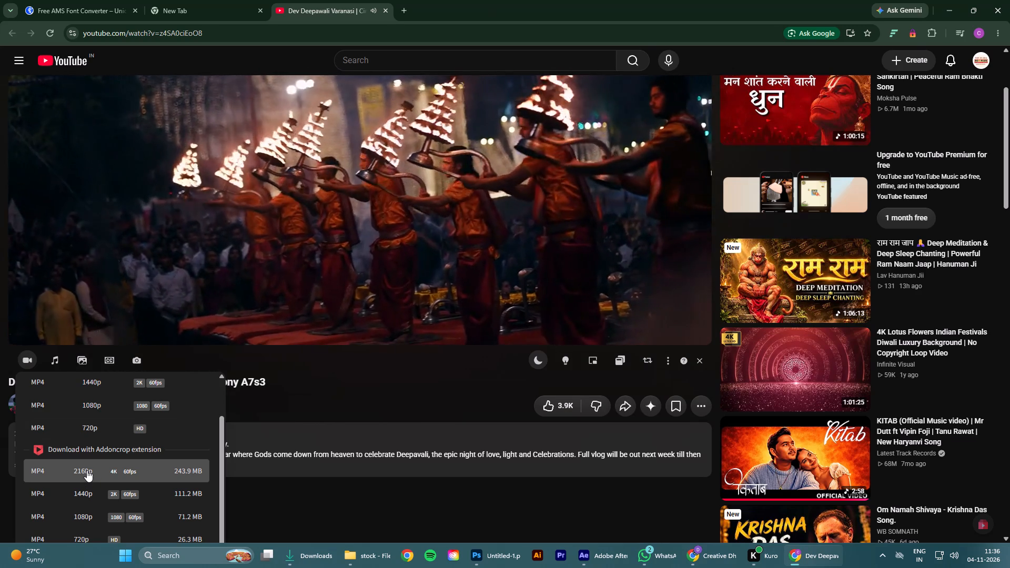
pyautogui.click(72, 470)
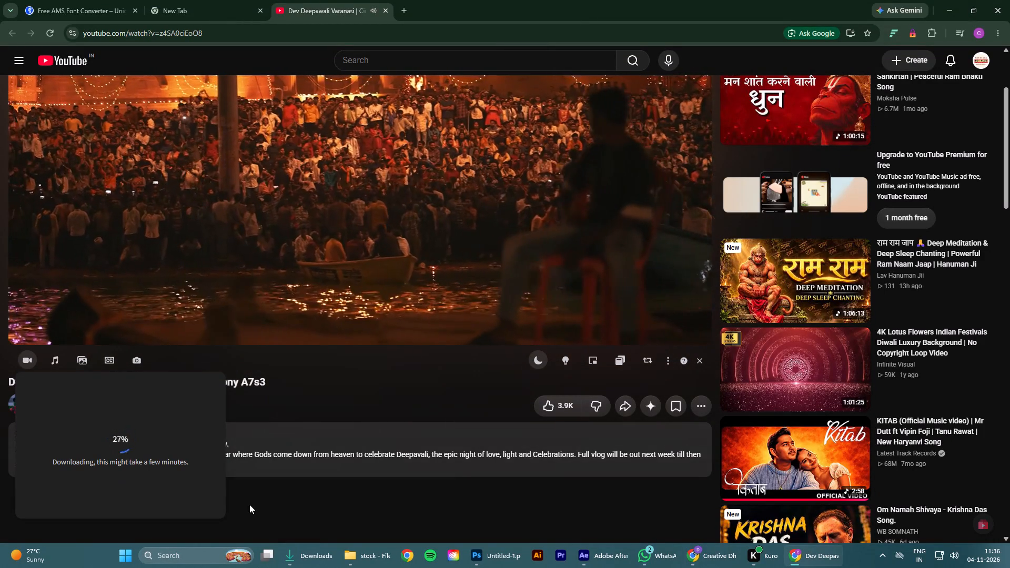
pyautogui.scroll(-5, 255, 481)
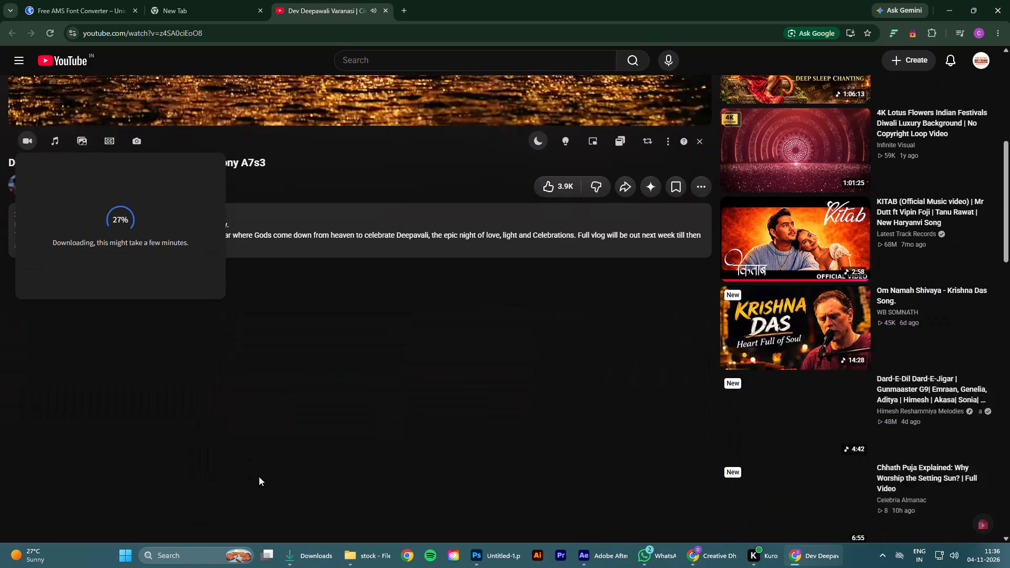
pyautogui.scroll(-1, 326, 457)
pyautogui.scroll(1, 326, 457)
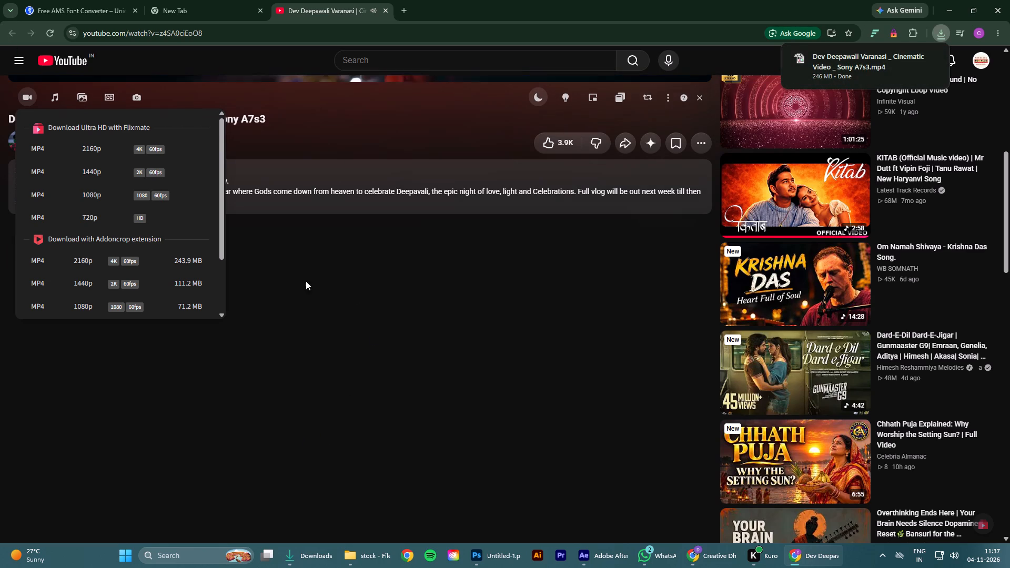
pyautogui.scroll(2, 290, 278)
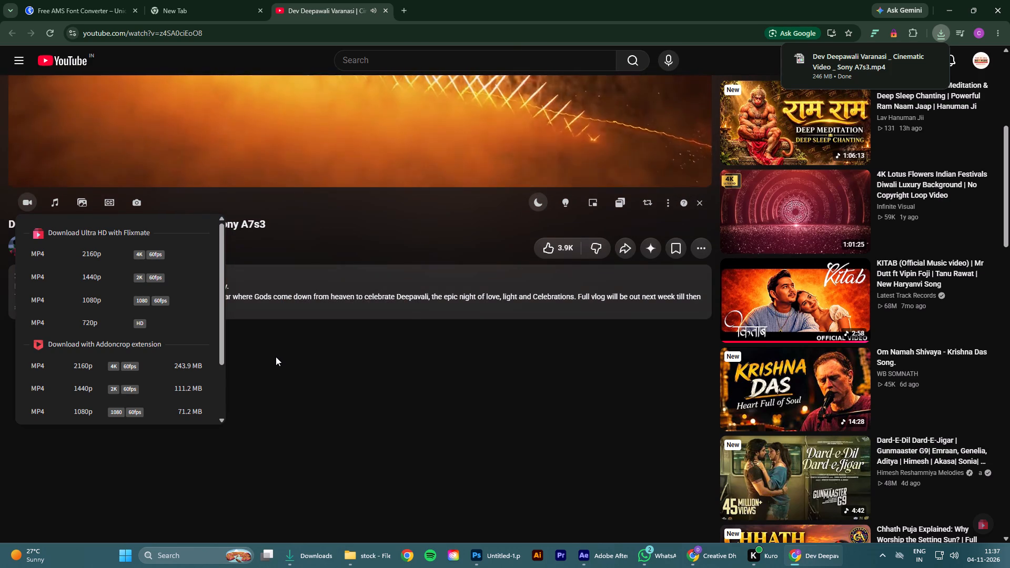
pyautogui.click(364, 391)
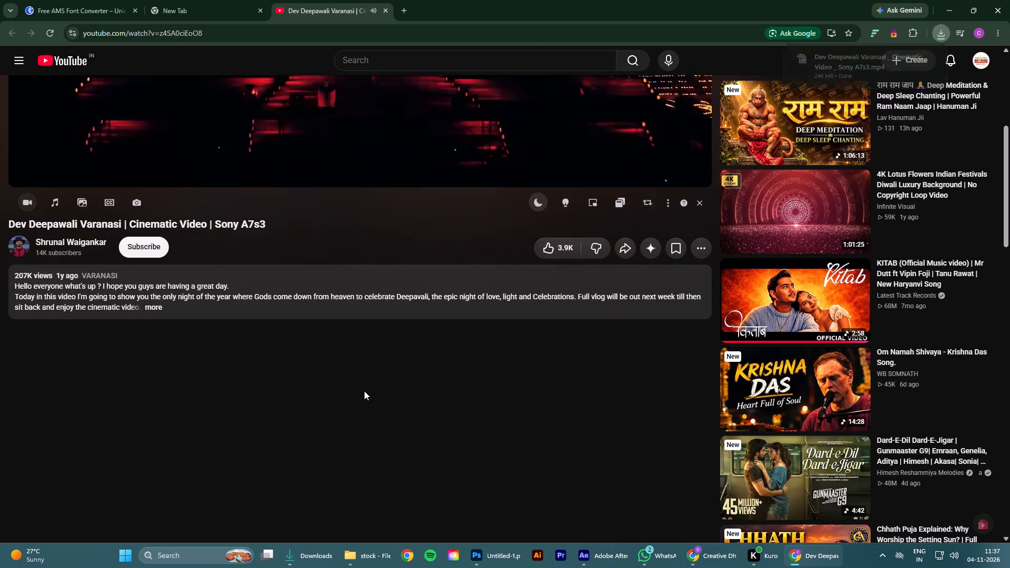
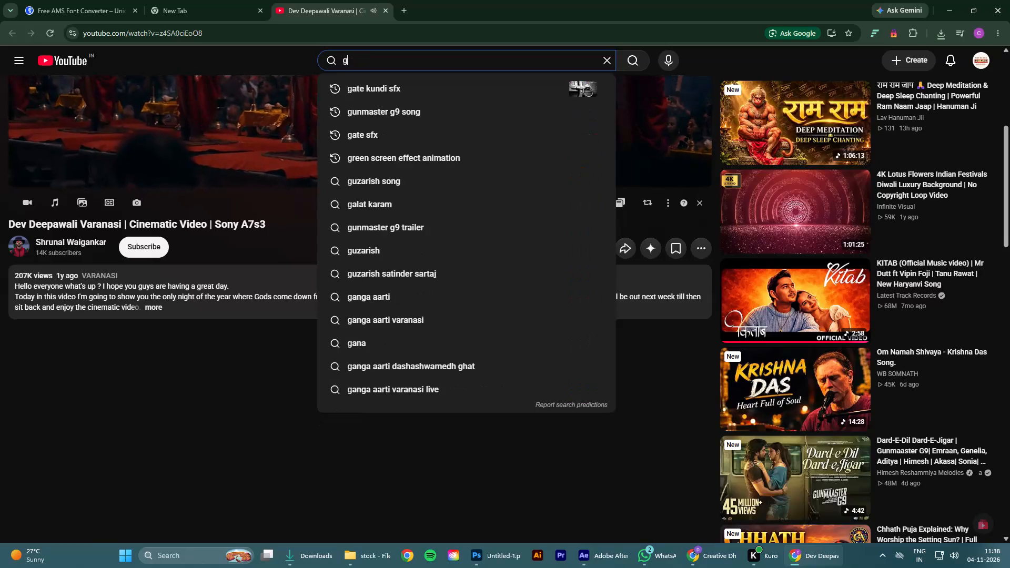
# Search YouTube for gehra hua and open the Gehra Hua song video from Dhurandhar by Saregama Music.
pyautogui.press('e')
pyautogui.write('hr')
pyautogui.click(363, 88)
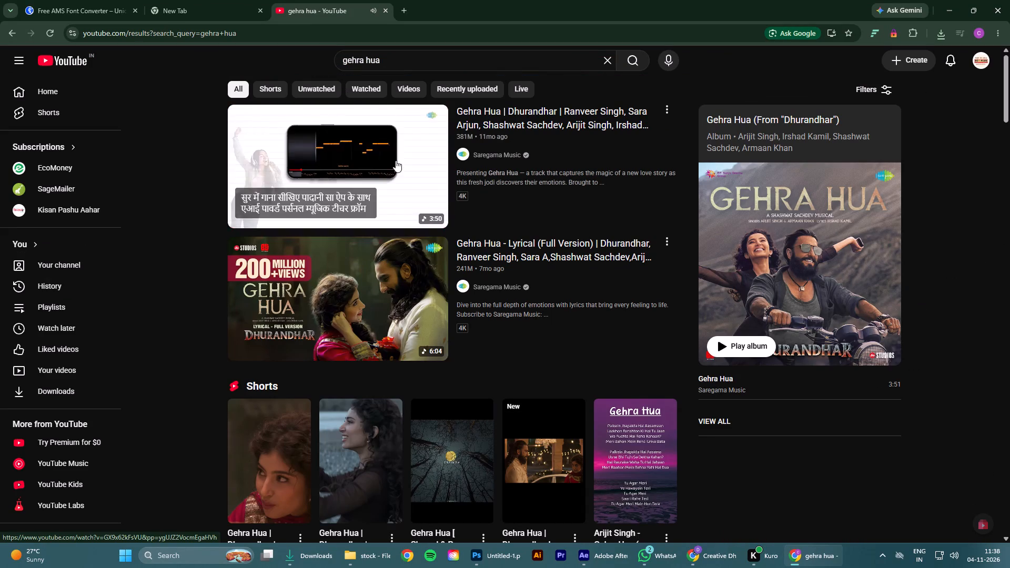
pyautogui.click(400, 166)
# Refine the YouTube search to gehra hua 8k and open the Gehra Hua 8K video by Saregama Music.
pyautogui.click(382, 64)
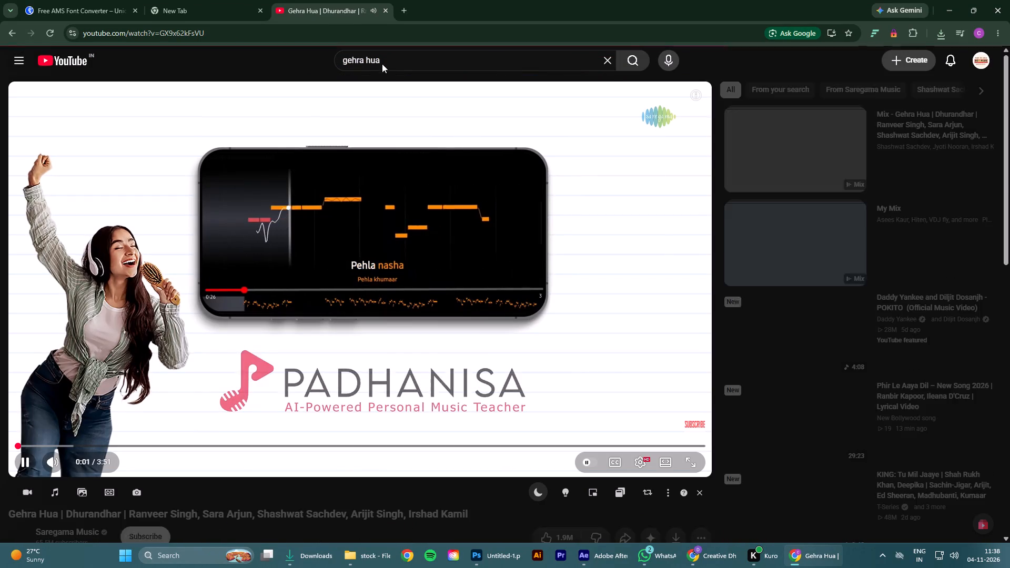
pyautogui.click(386, 61)
pyautogui.press('space')
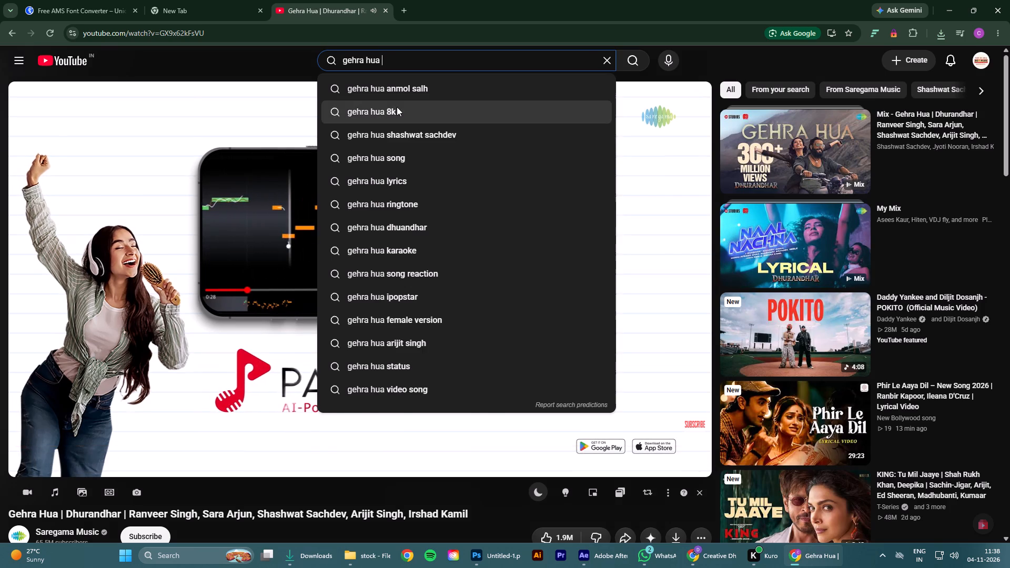
pyautogui.click(397, 107)
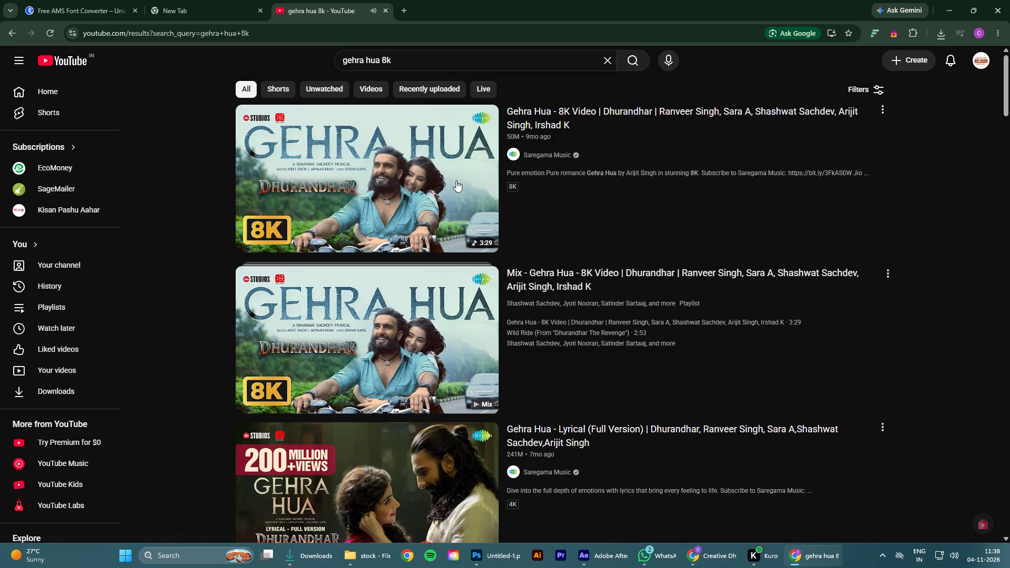
pyautogui.click(442, 182)
# Check the video download formats and resolutions offered for the Gehra Hua 8K video.
pyautogui.scroll(-4, 381, 300)
pyautogui.scroll(-3, 304, 366)
pyautogui.click(28, 491)
pyautogui.scroll(-3, 119, 454)
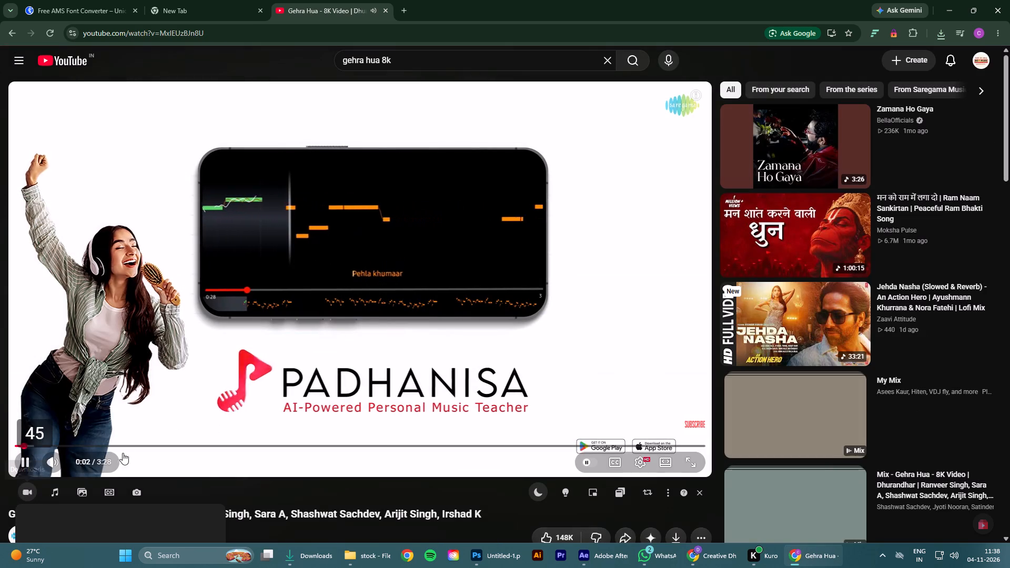
pyautogui.scroll(-4, 261, 488)
pyautogui.scroll(-2, 339, 396)
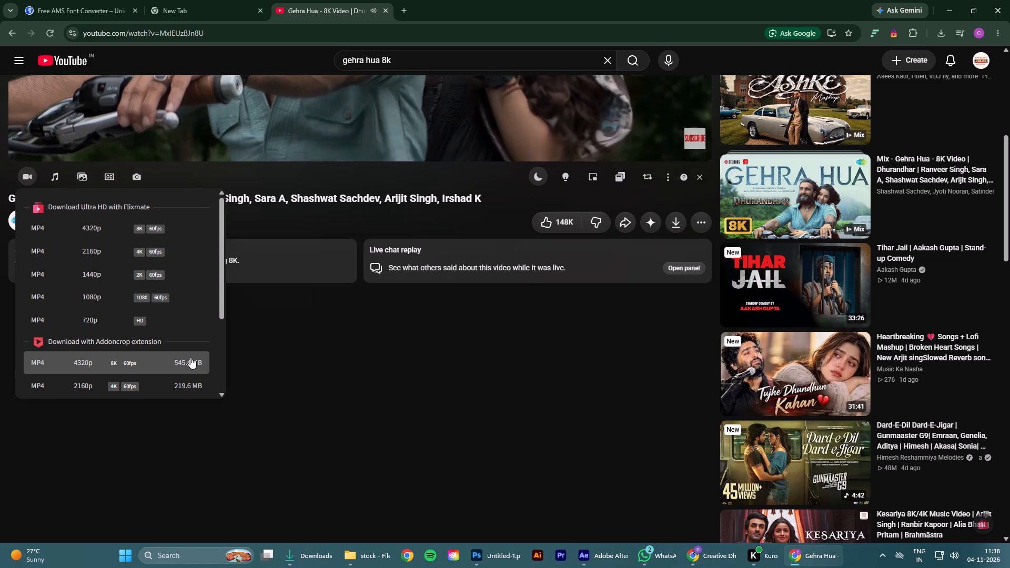
# Open the player settings of the Gehra Hua 8K video.
pyautogui.scroll(11, 494, 427)
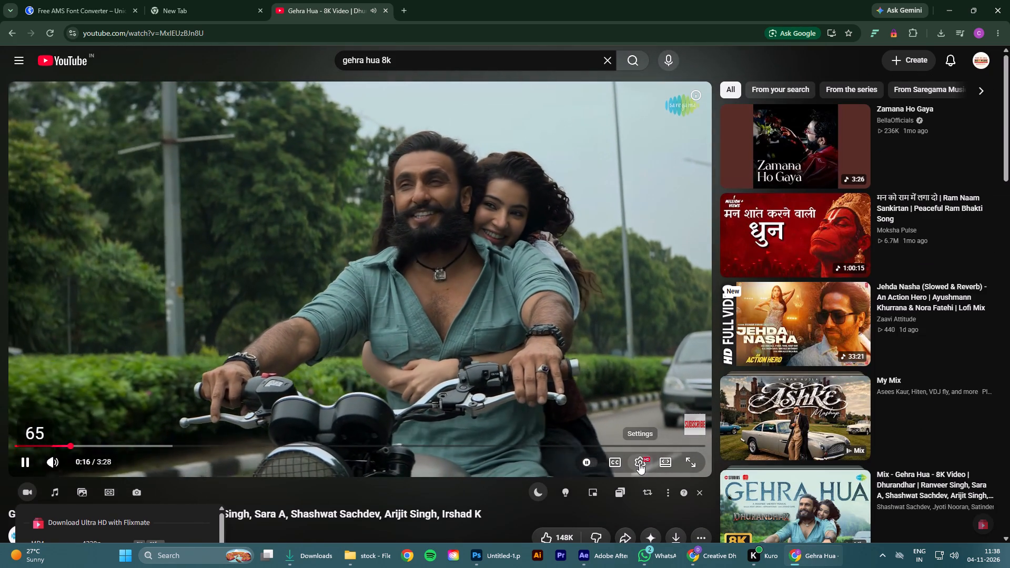
pyautogui.click(639, 463)
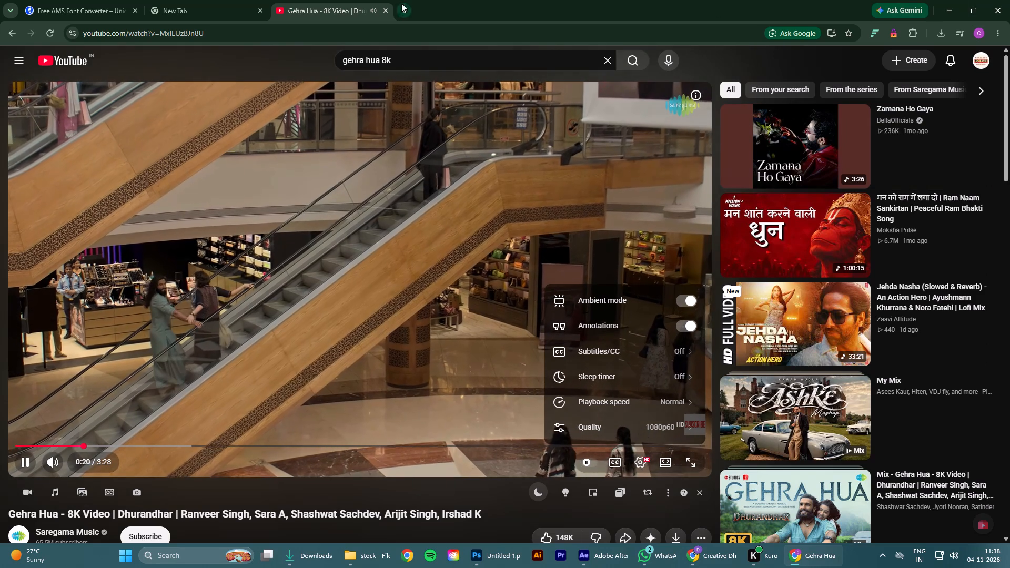
# Close the browser tab with the Gehra Hua 8K video.
pyautogui.click(382, 6)
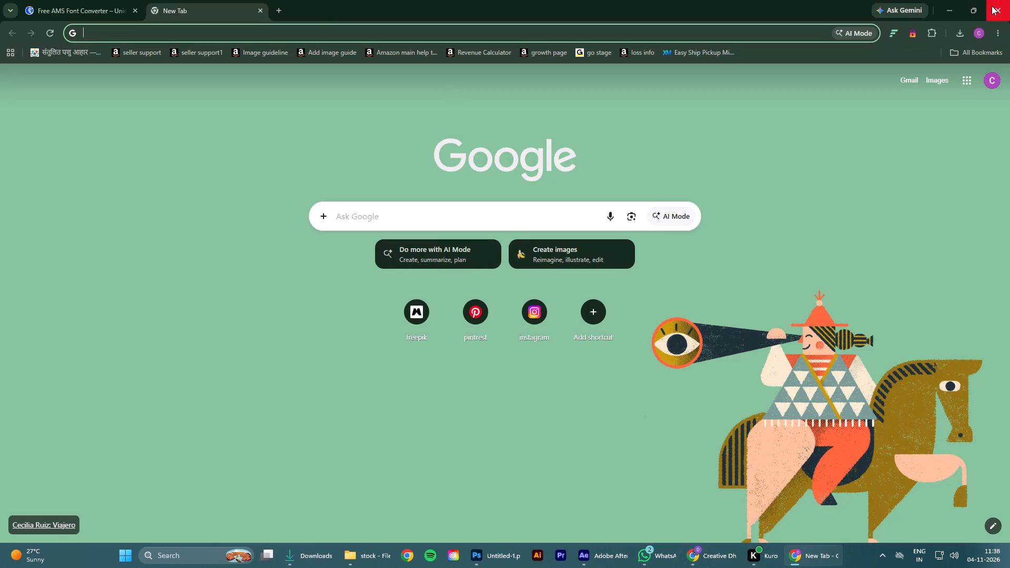
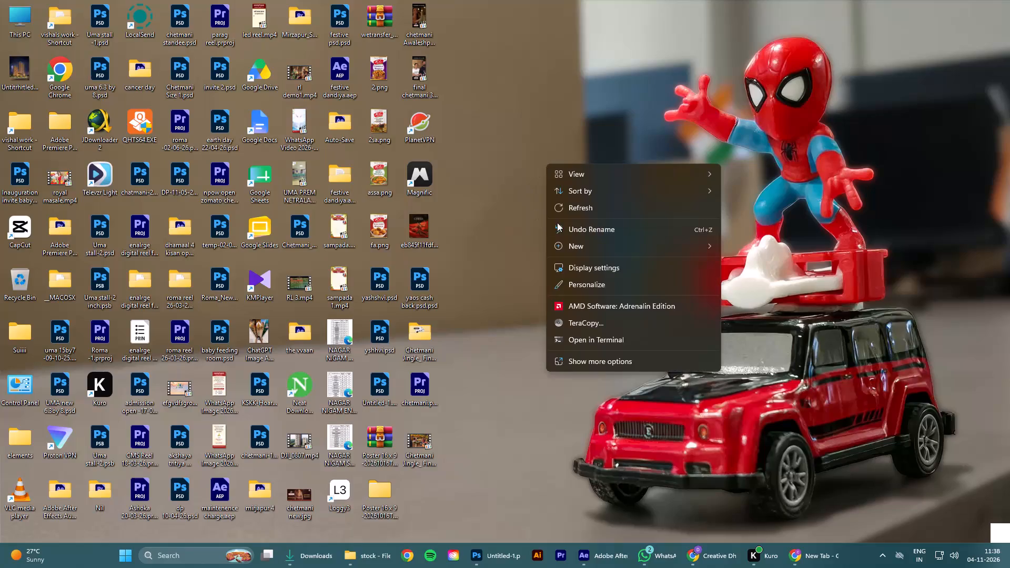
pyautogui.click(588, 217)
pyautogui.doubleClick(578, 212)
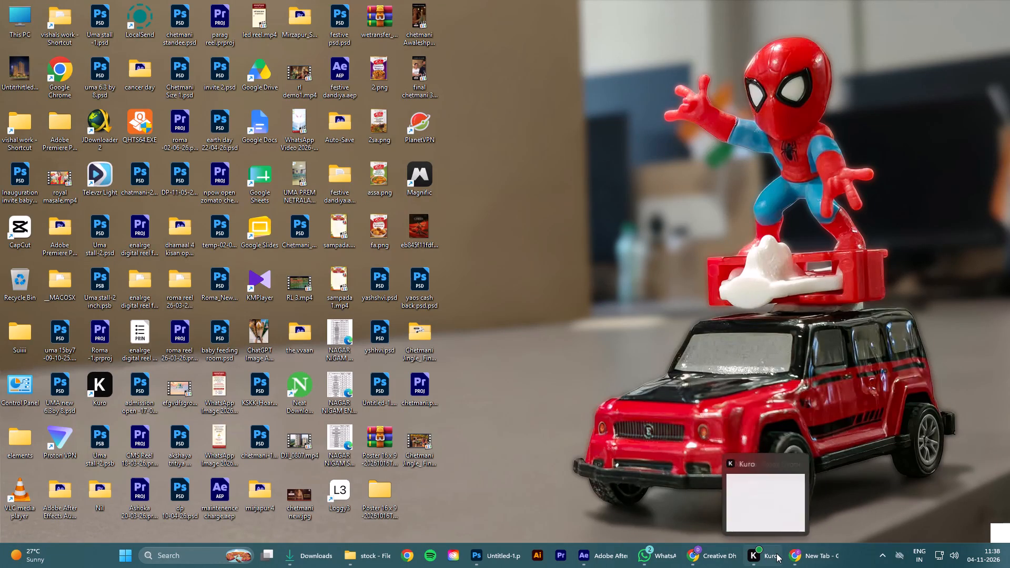
# Switch to the Chrome window that has the empty new tab open.
pyautogui.click(823, 555)
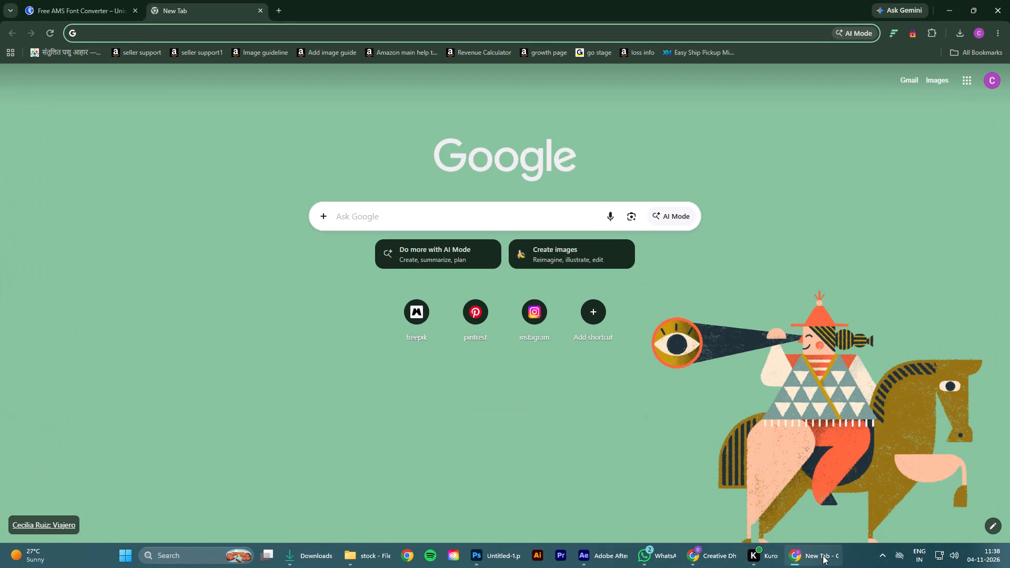
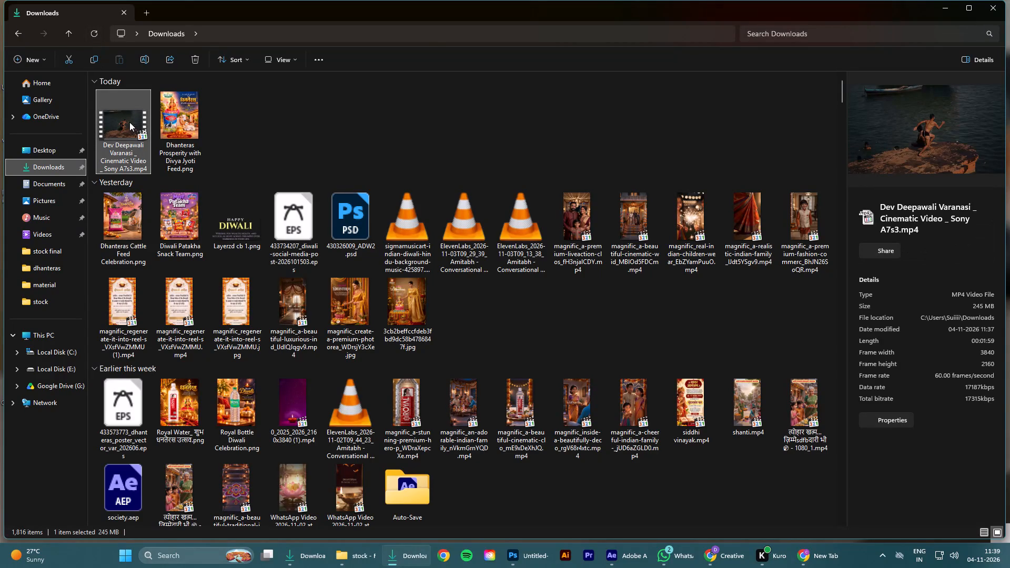
# Permanently delete the Dev Deepawali Varanasi Cinematic Video Sony A7s3 MP4 from the Downloads folder.
pyautogui.hotkey('shift', 'Delete')
pyautogui.press('Return')
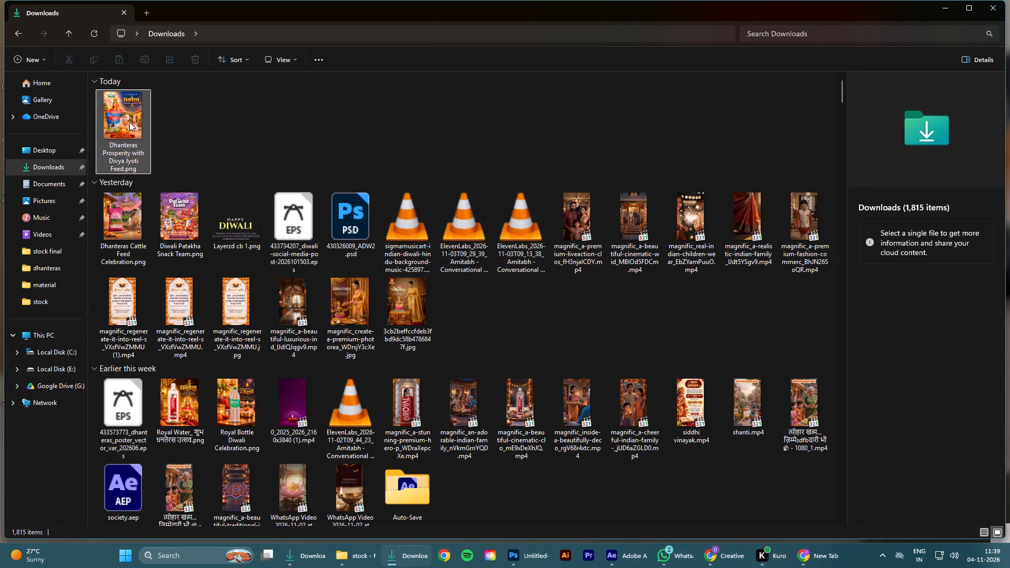
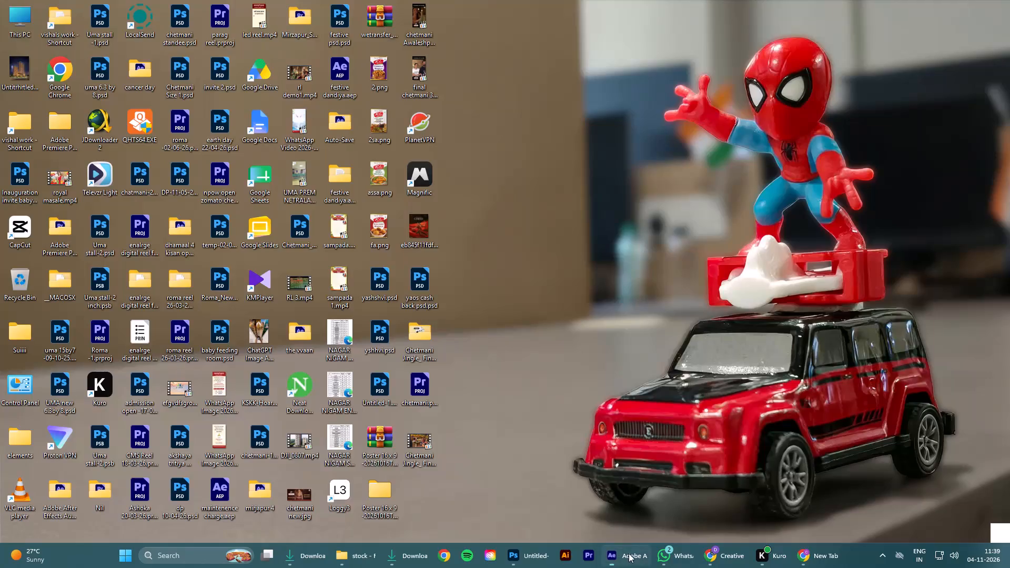
# In After Effects, play Comp 1 from the start to review the newly added 1.16.21 PM WhatsApp clip.
pyautogui.click(539, 352)
pyautogui.moveTo(540, 354); pyautogui.dragTo(468, 358)
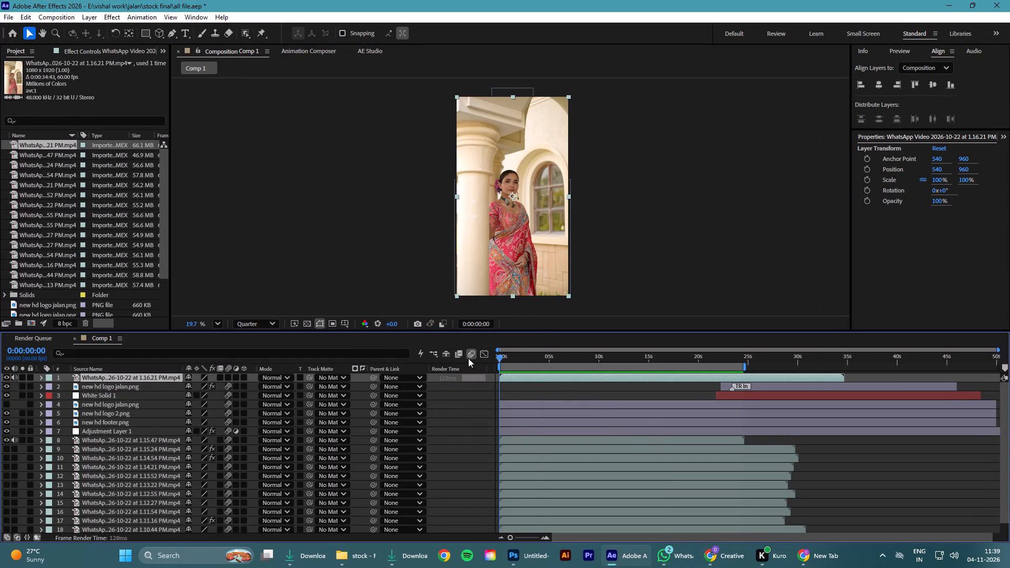
pyautogui.moveTo(468, 358); pyautogui.dragTo(434, 359)
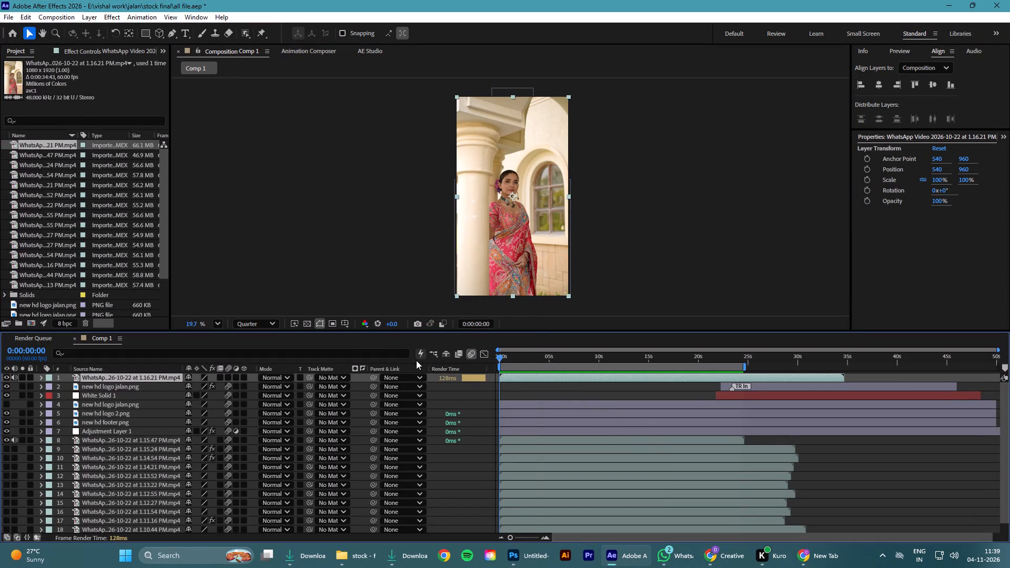
pyautogui.press('space')
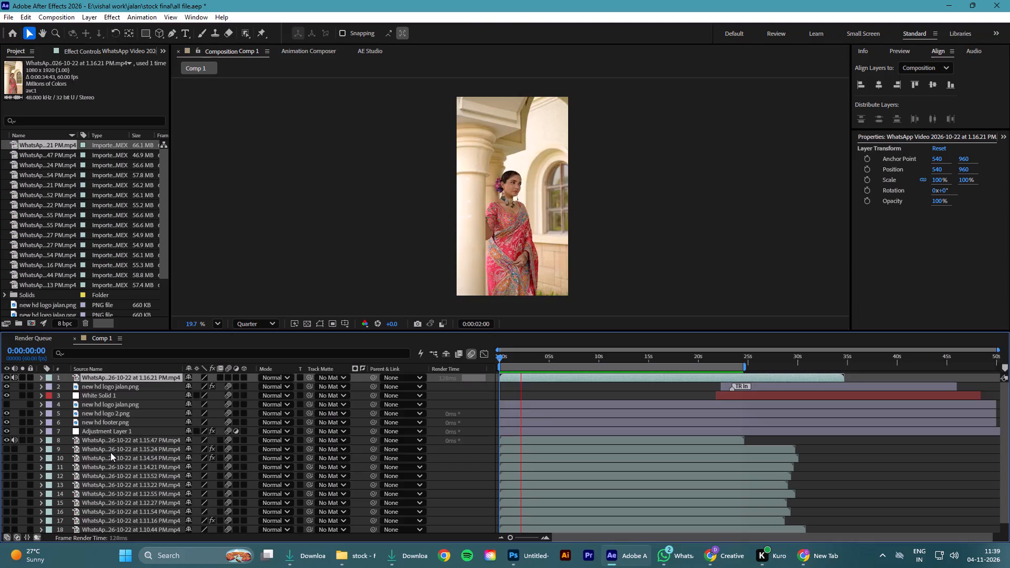
pyautogui.press('space')
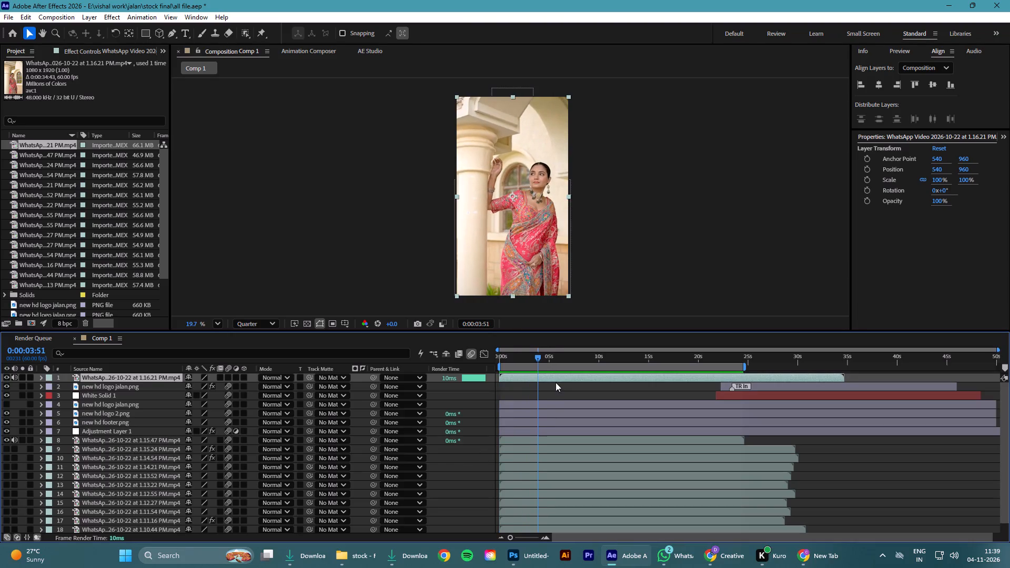
# Move the 1.16.21 PM clip below Adjustment Layer 1 and turn off the 1.15.47 PM clip's audio and video.
pyautogui.moveTo(91, 376); pyautogui.dragTo(85, 434)
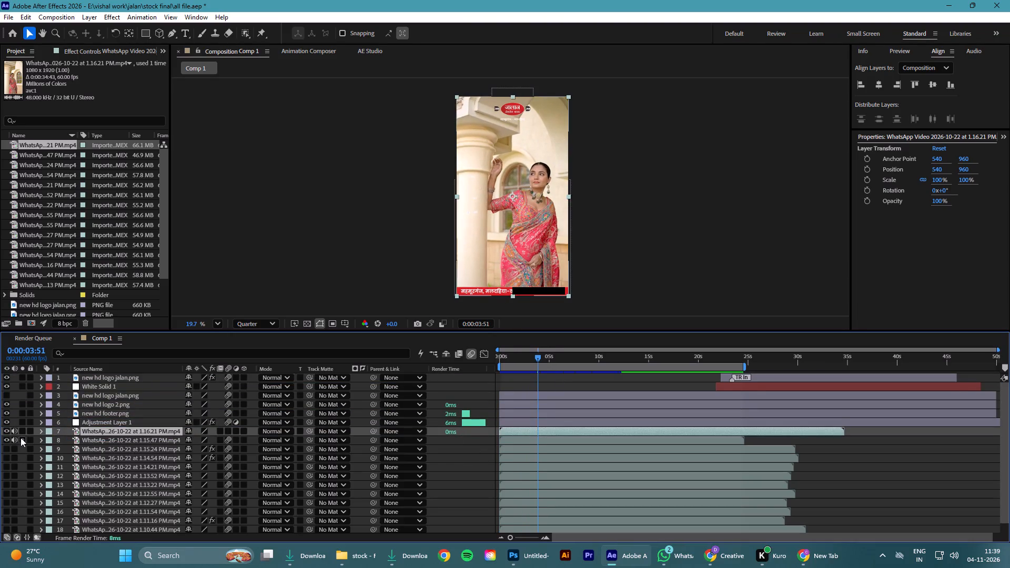
pyautogui.click(16, 438)
pyautogui.click(3, 438)
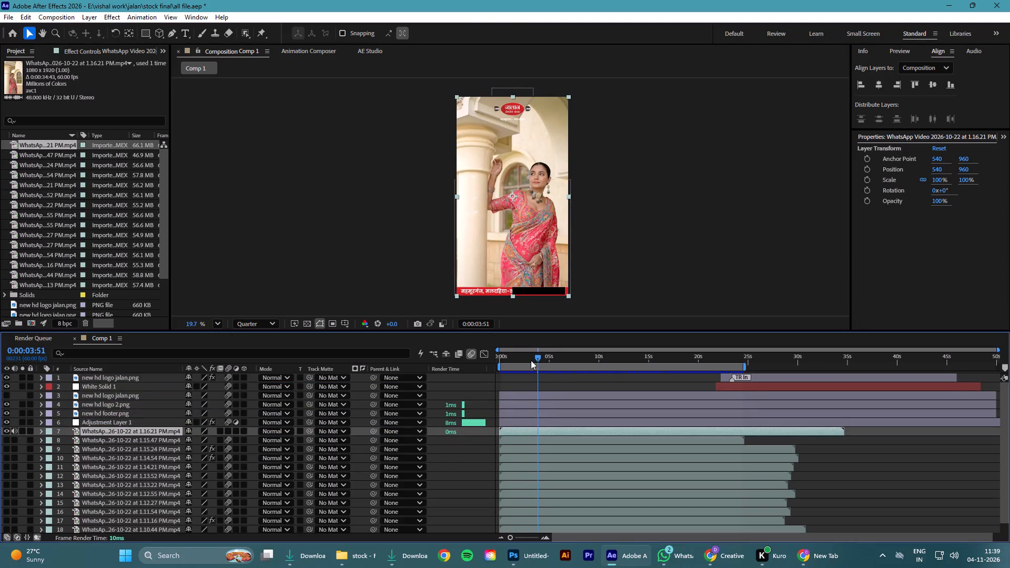
# Play Comp 1 from the start, and extend the work area end to the end of the 1.16.21 PM clip.
pyautogui.click(560, 359)
pyautogui.moveTo(564, 358); pyautogui.dragTo(390, 369)
pyautogui.press('space')
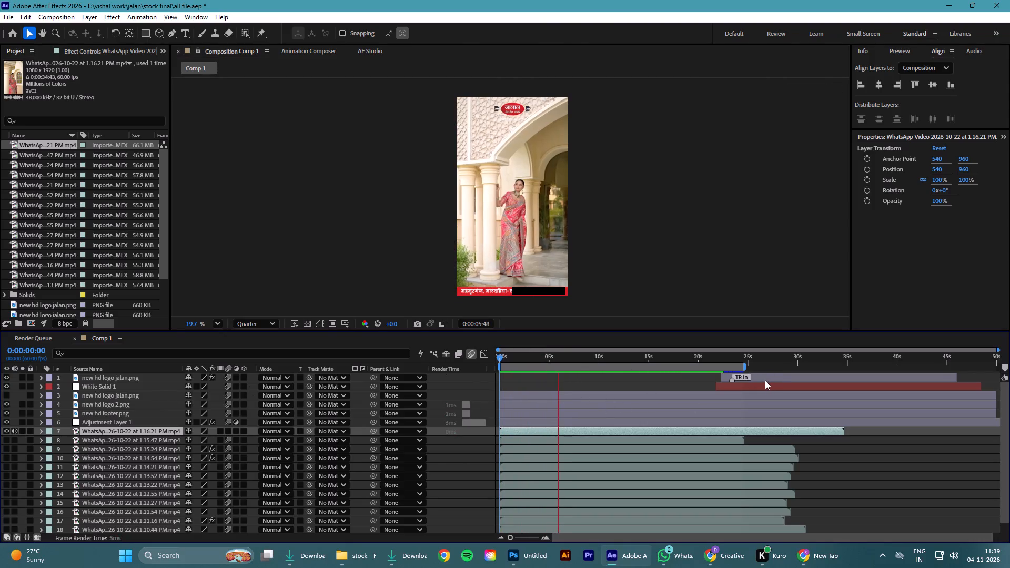
pyautogui.press('space')
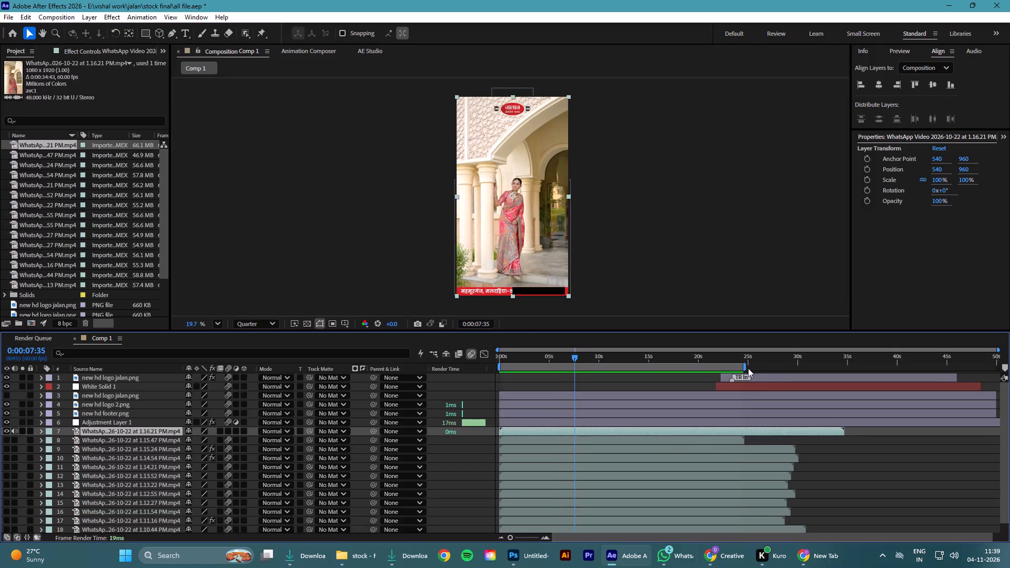
pyautogui.moveTo(743, 366); pyautogui.dragTo(844, 377)
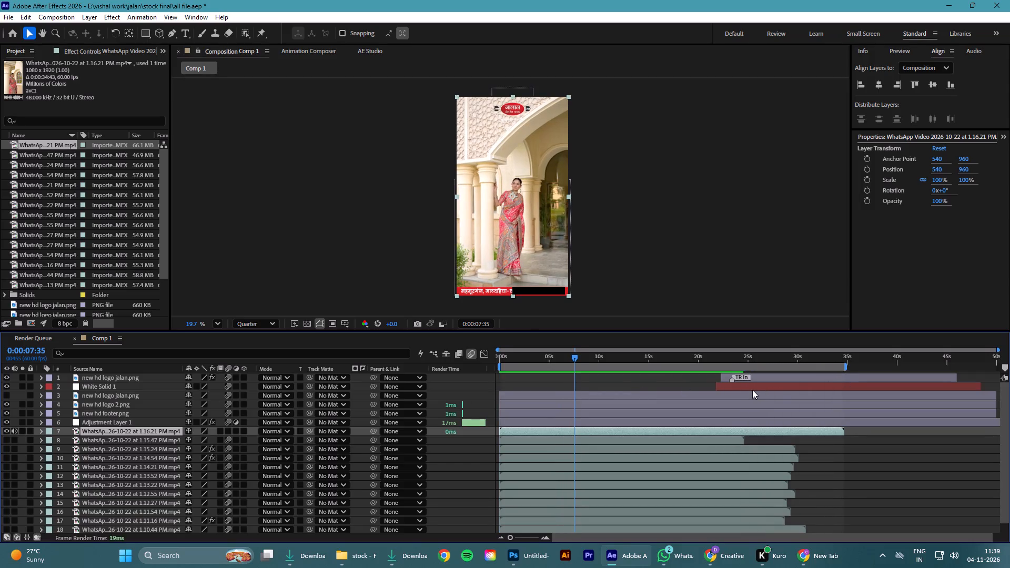
# Shift the topmost new hd logo jalan.png layer and White Solid 1 later together, with the solid starting at about 32 s.
pyautogui.click(754, 389)
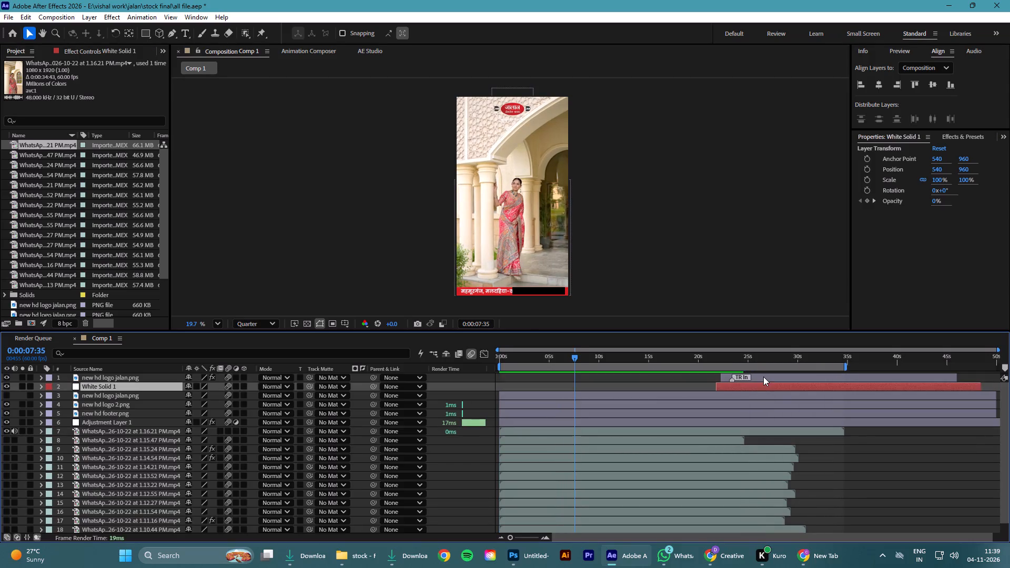
pyautogui.keyDown('ctrl'); pyautogui.click(763, 377); pyautogui.keyUp('ctrl')
pyautogui.click(736, 398)
pyautogui.click(749, 387)
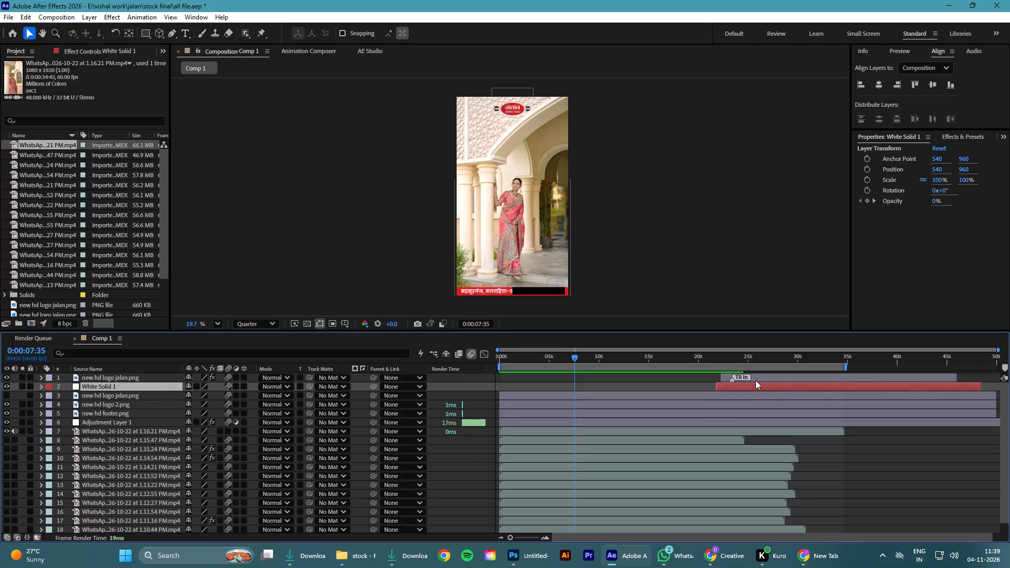
pyautogui.keyDown('ctrl'); pyautogui.click(756, 379); pyautogui.keyUp('ctrl')
pyautogui.moveTo(757, 379); pyautogui.dragTo(855, 387)
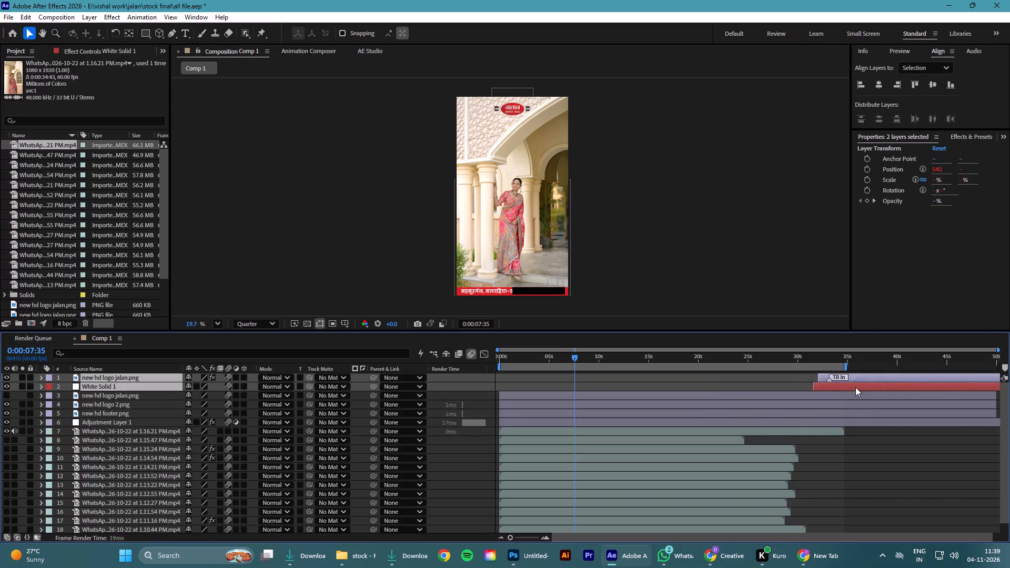
pyautogui.moveTo(855, 387); pyautogui.dragTo(857, 387)
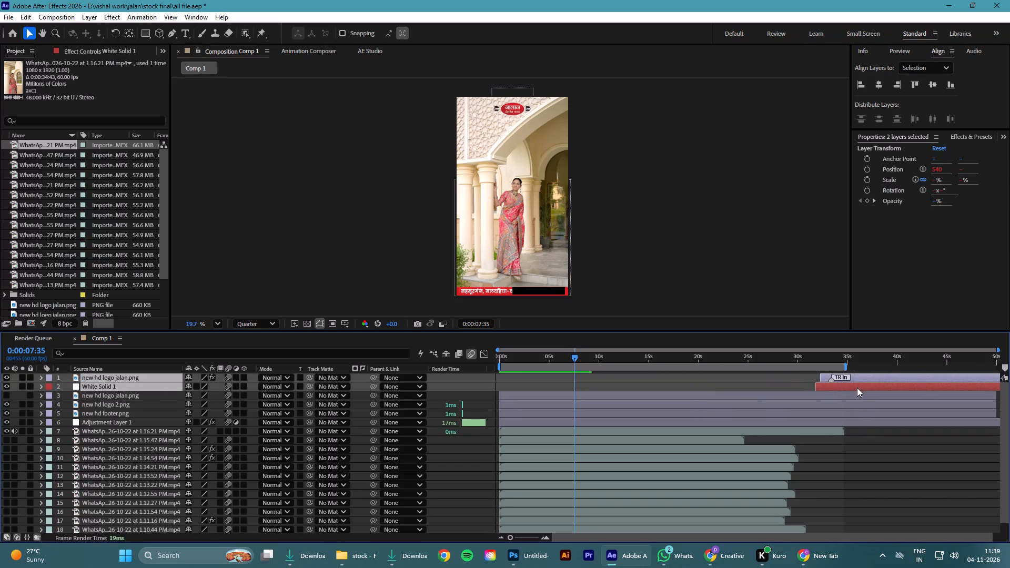
pyautogui.click(864, 376)
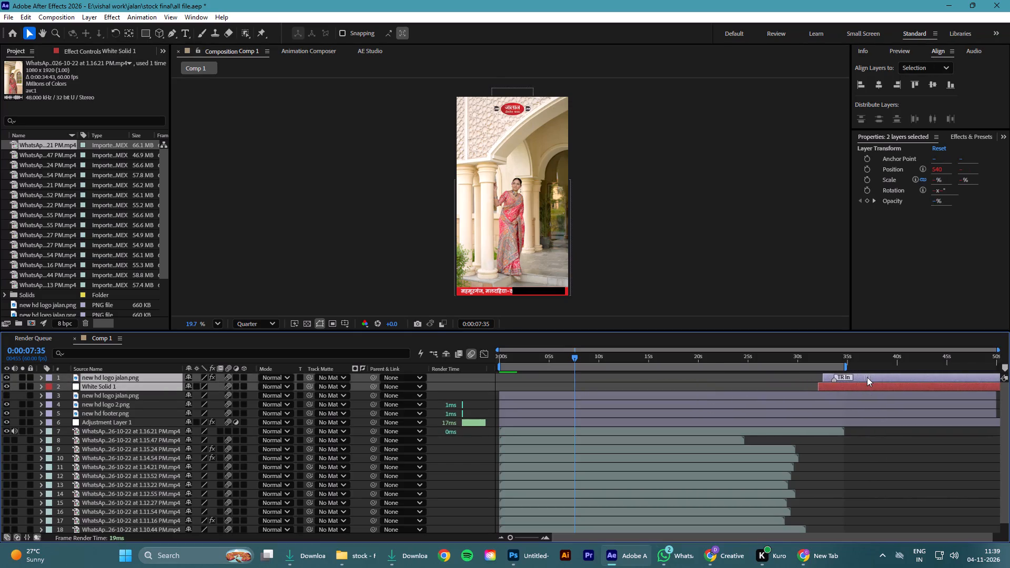
pyautogui.click(866, 470)
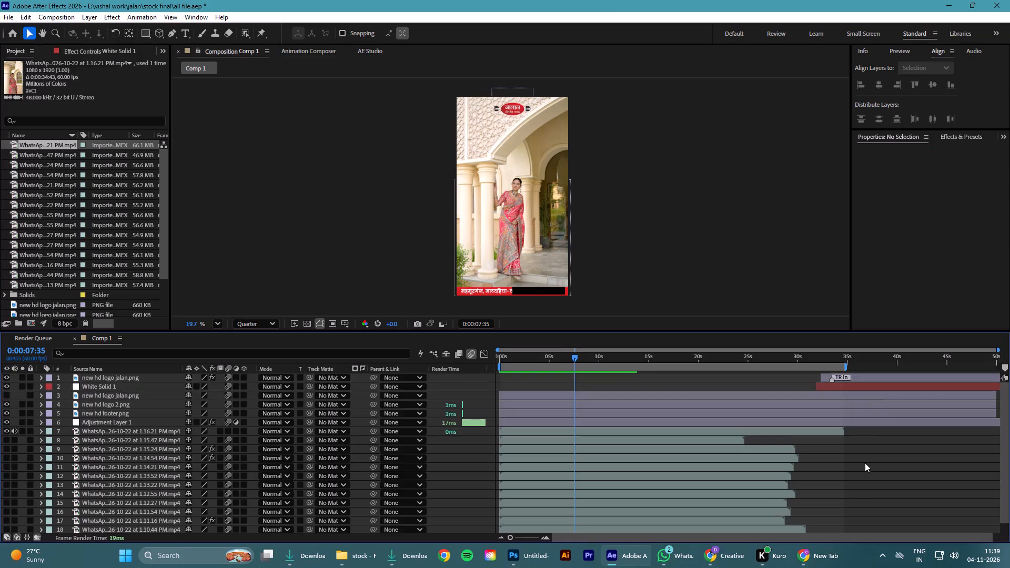
# Check the closing logo frame at 0:00:34:36 and align the work area end with the end of the 1.16.21 PM clip.
pyautogui.click(834, 357)
pyautogui.moveTo(836, 358); pyautogui.dragTo(845, 361)
pyautogui.click(846, 366)
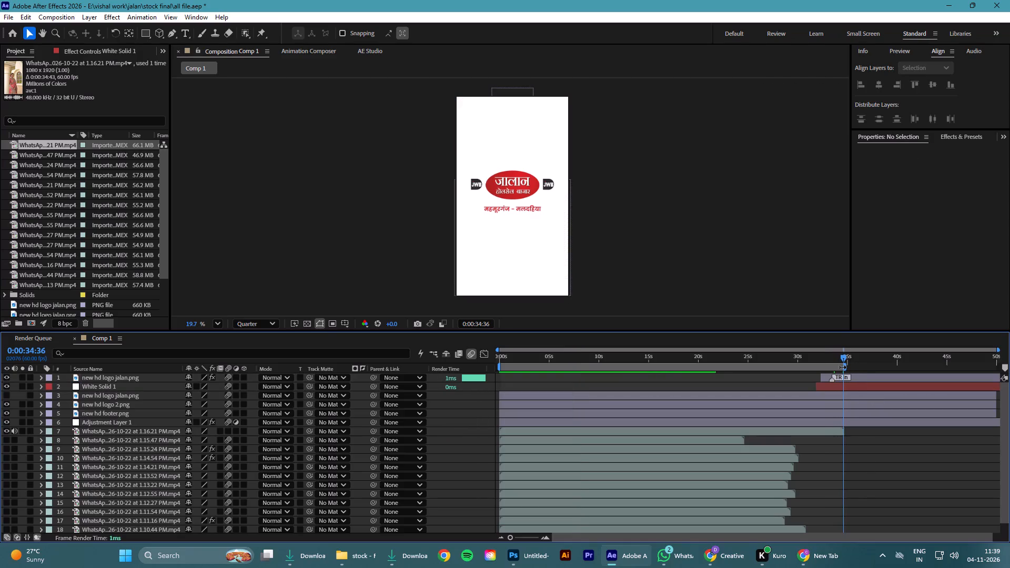
pyautogui.click(893, 443)
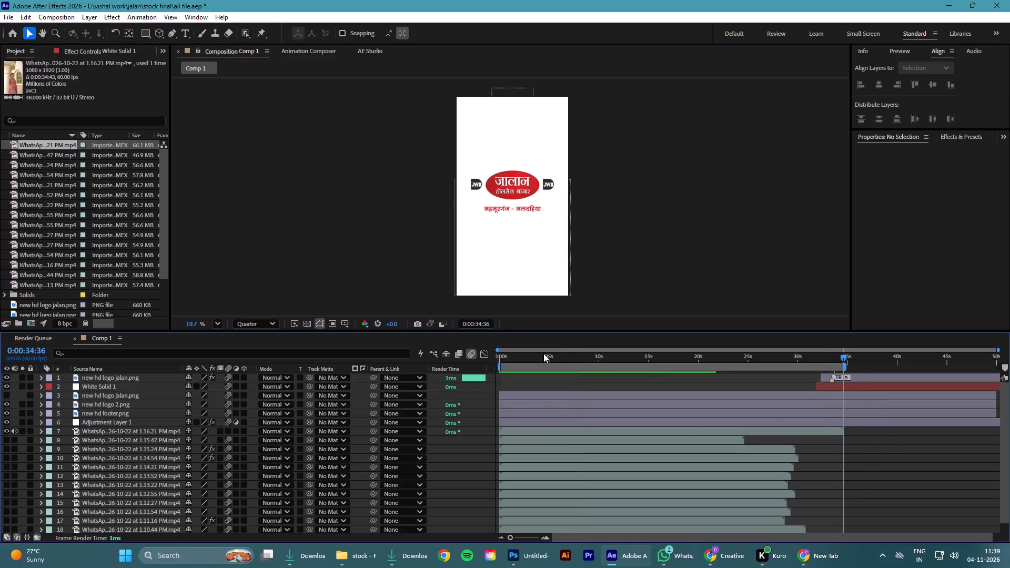
# Return the playhead to 0:00:00:00 and save the project.
pyautogui.click(542, 353)
pyautogui.moveTo(544, 354); pyautogui.dragTo(422, 362)
pyautogui.hotkey('ctrl', 's')
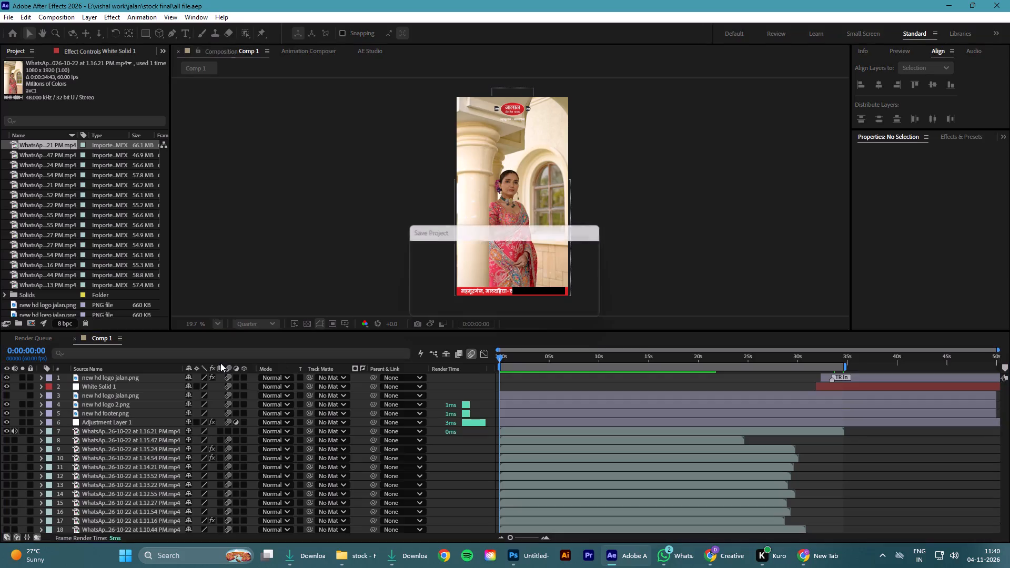
# Enable motion blur on the 1.16.21 PM clip layer and play Comp 1 from the start.
pyautogui.click(229, 431)
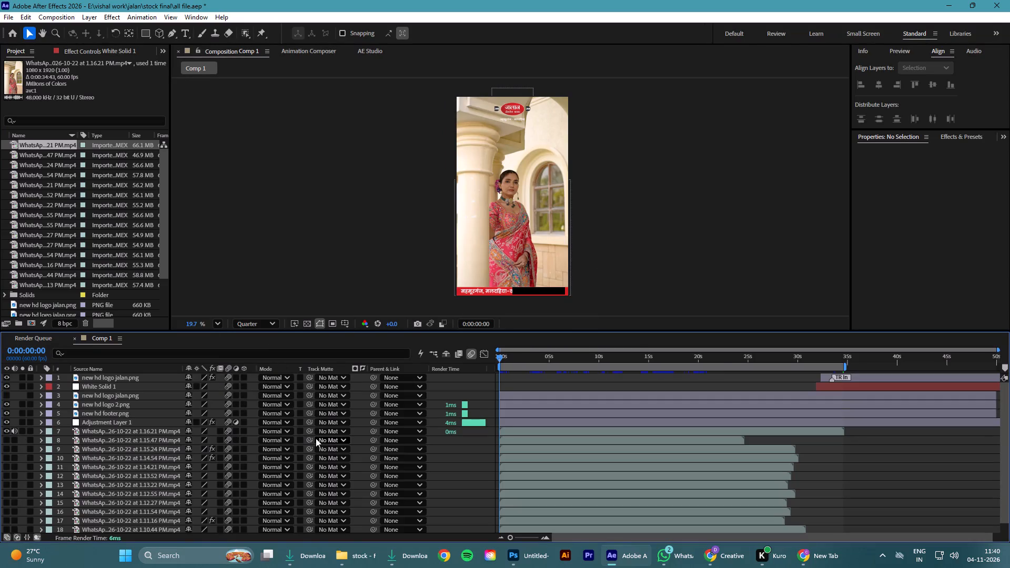
pyautogui.click(533, 357)
pyautogui.moveTo(536, 355); pyautogui.dragTo(385, 344)
pyautogui.press('space')
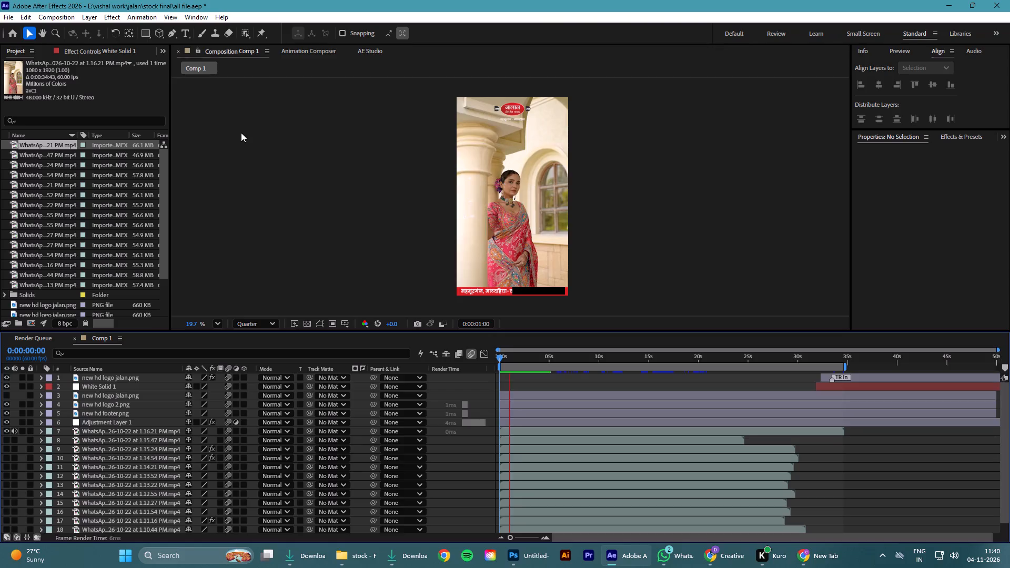
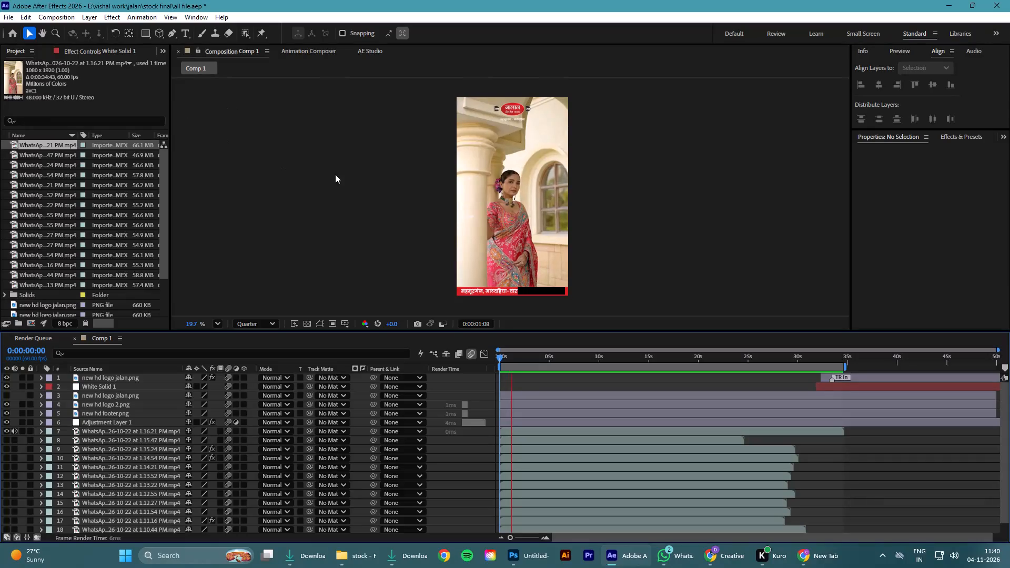
# Stop the preview, return the playhead to 0:00:00:00 and save the project.
pyautogui.press('space')
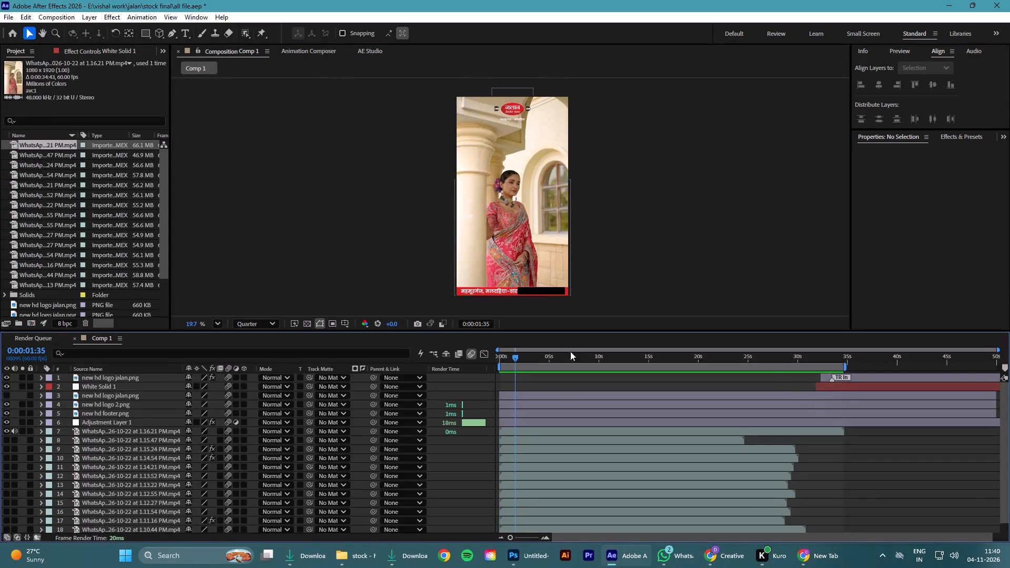
pyautogui.click(532, 360)
pyautogui.moveTo(534, 358); pyautogui.dragTo(399, 359)
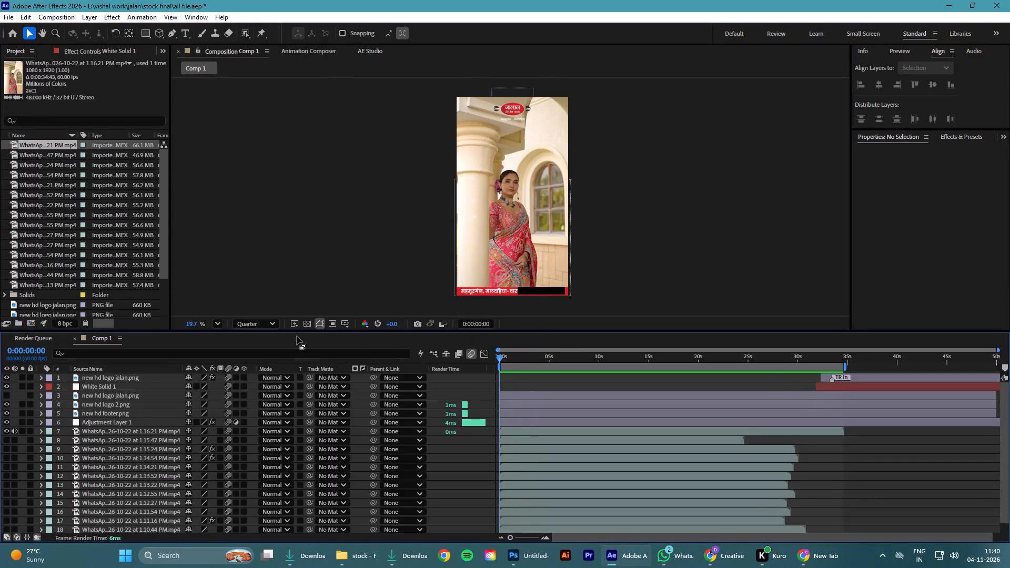
pyautogui.hotkey('ctrl', 's')
# Scrub the opening seconds of Comp 1 and play the reel from the start to review it.
pyautogui.click(524, 358)
pyautogui.moveTo(533, 357); pyautogui.dragTo(519, 357)
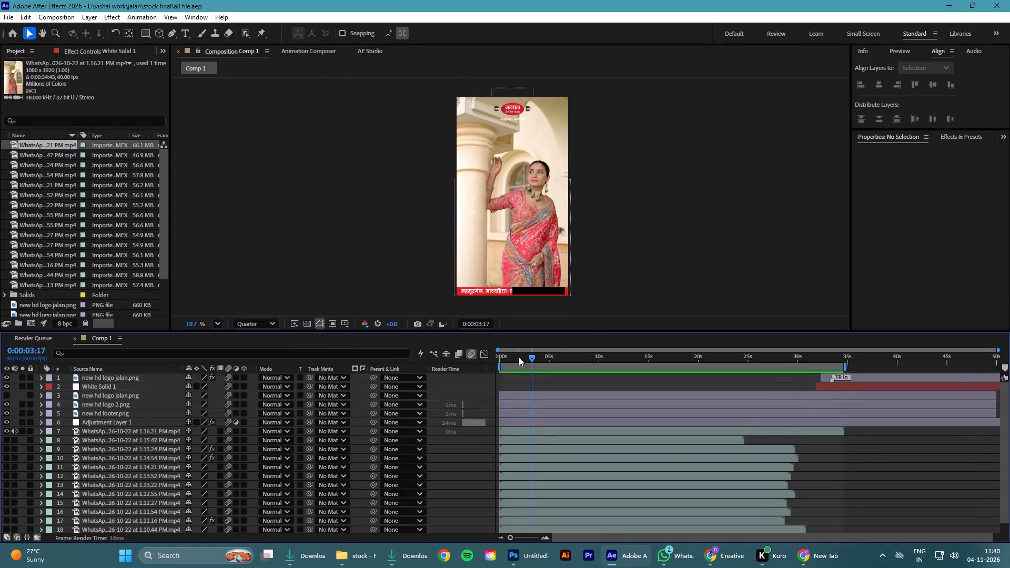
pyautogui.moveTo(519, 357); pyautogui.dragTo(432, 355)
pyautogui.press('space')
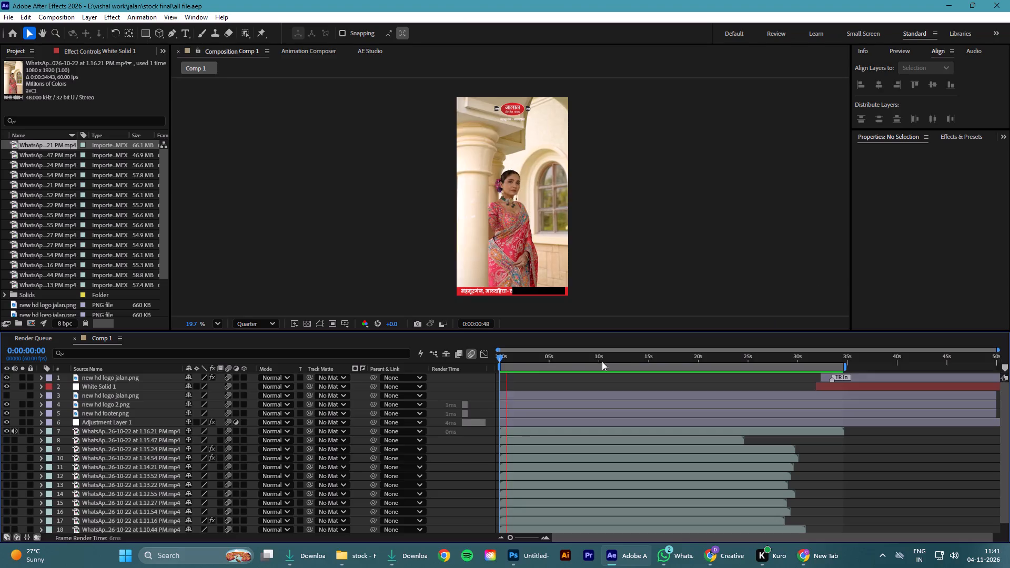
pyautogui.press('space')
# Return the playhead to 0:00:00:00 and save the project again.
pyautogui.click(526, 357)
pyautogui.moveTo(528, 356); pyautogui.dragTo(387, 358)
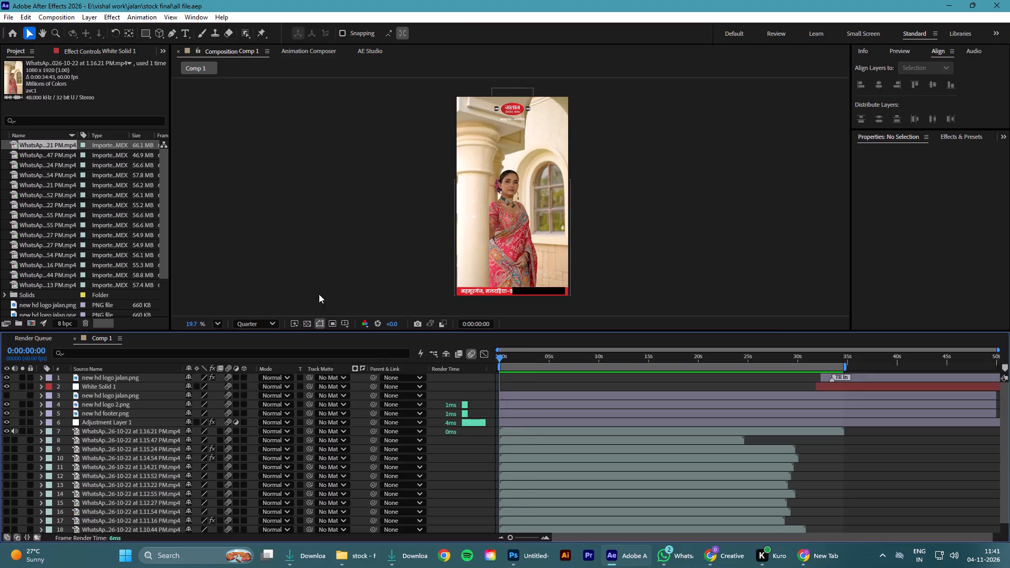
pyautogui.hotkey('ctrl', 's')
# Add Comp 1 to the render queue and name its H.264 output file jalan 20th in the stock final folder.
pyautogui.hotkey('ctrl', 'm')
pyautogui.scroll(-7, 293, 532)
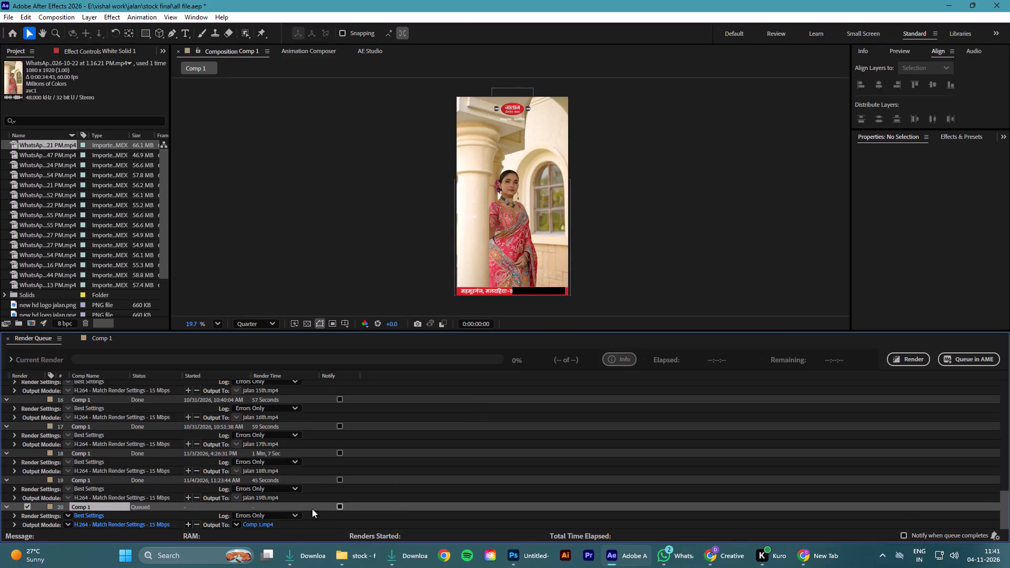
pyautogui.scroll(-6, 312, 509)
pyautogui.click(247, 523)
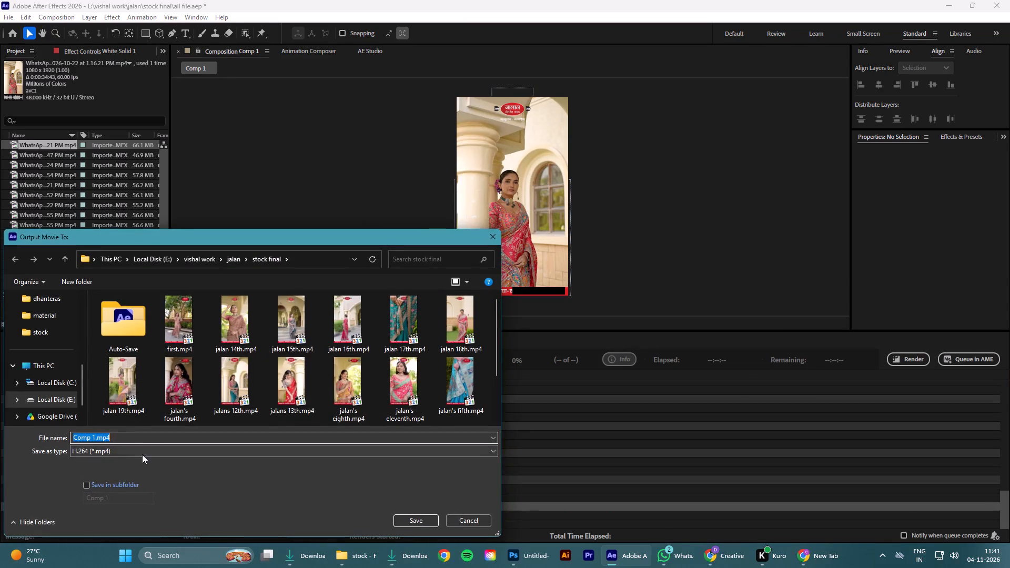
pyautogui.press('j')
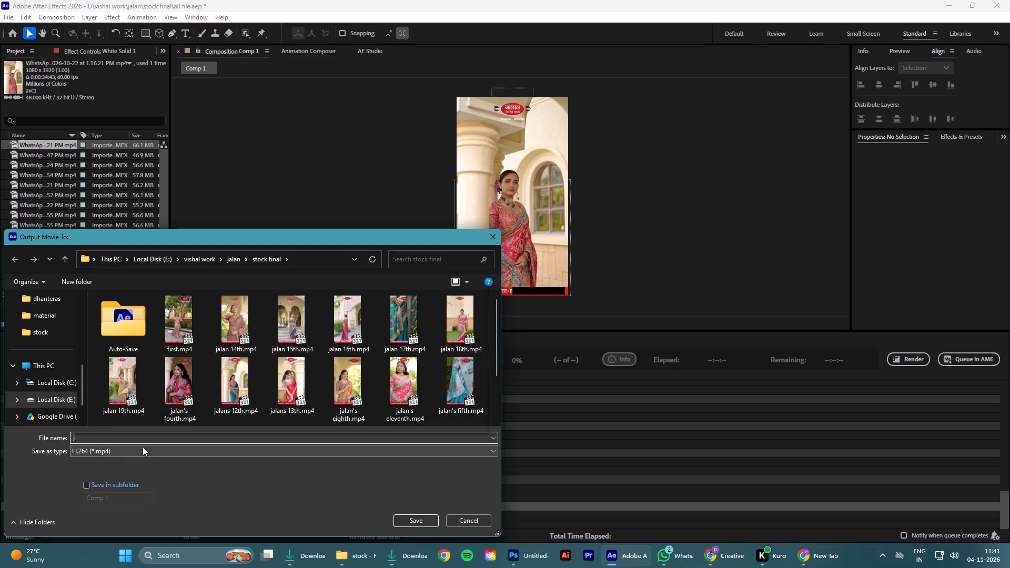
pyautogui.press('a')
pyautogui.press('l')
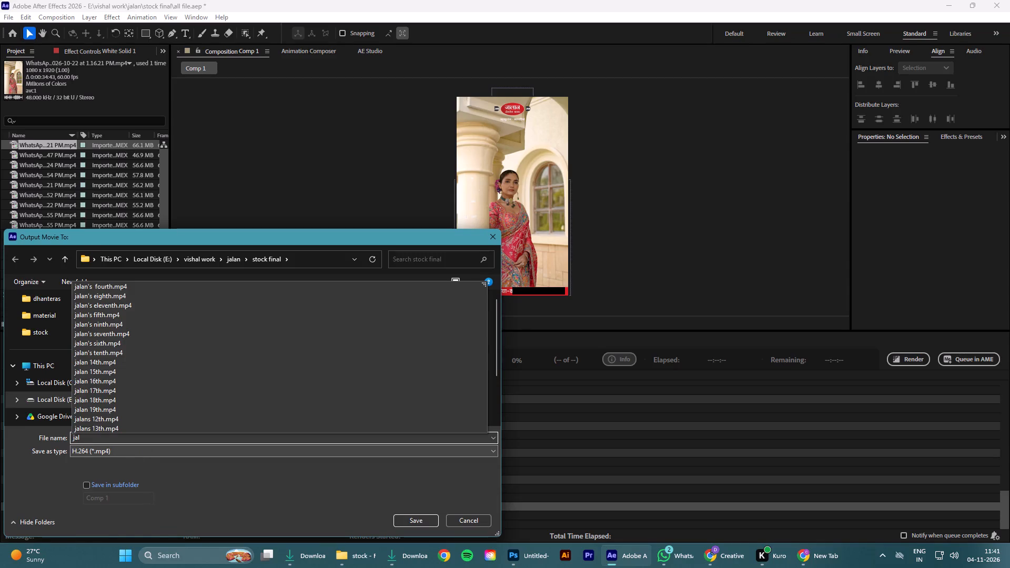
pyautogui.write('an')
pyautogui.press('space')
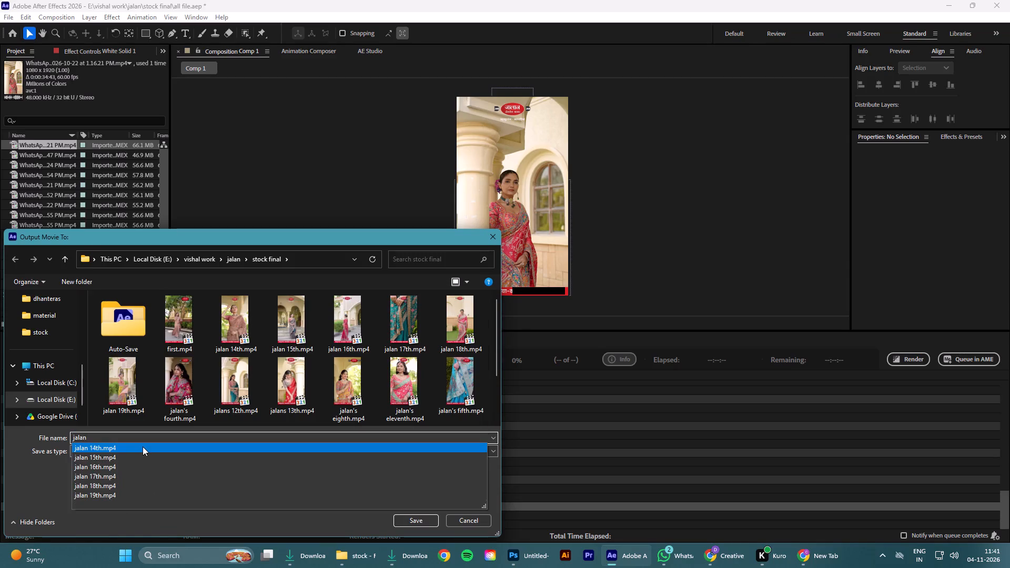
pyautogui.press('2')
pyautogui.press('0')
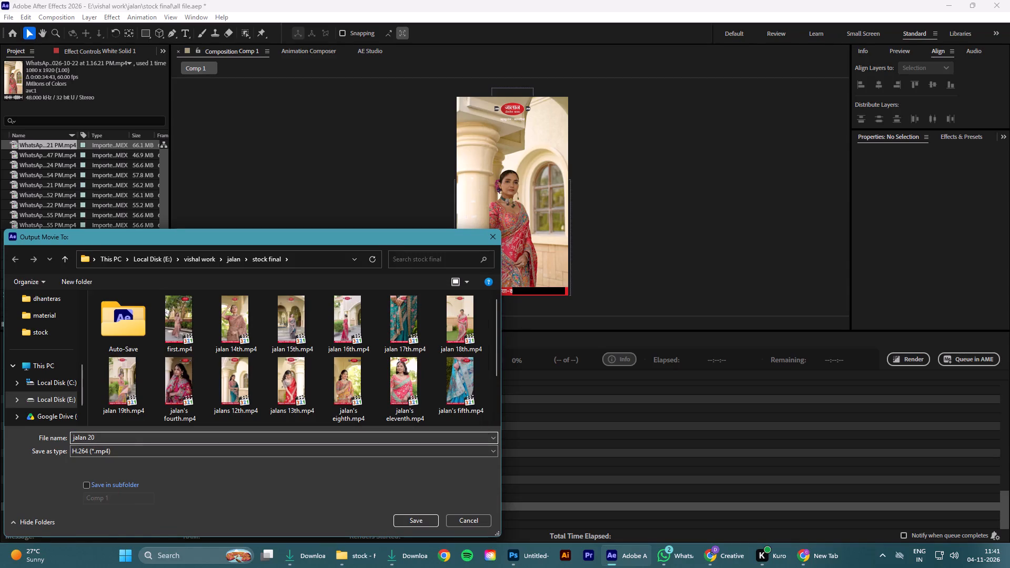
pyautogui.write('th')
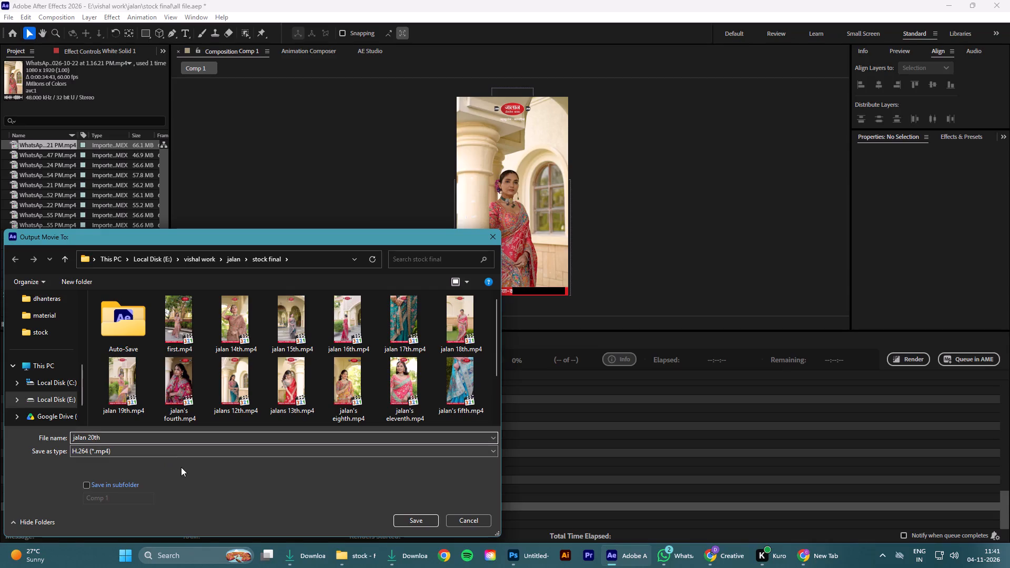
pyautogui.click(409, 521)
# Start rendering the queued Comp 1.
pyautogui.click(904, 359)
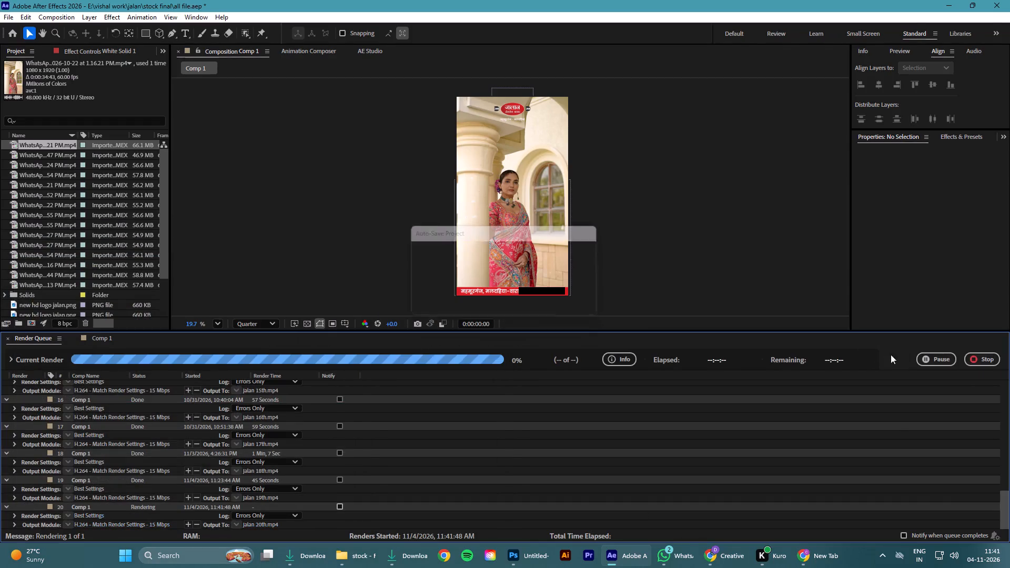